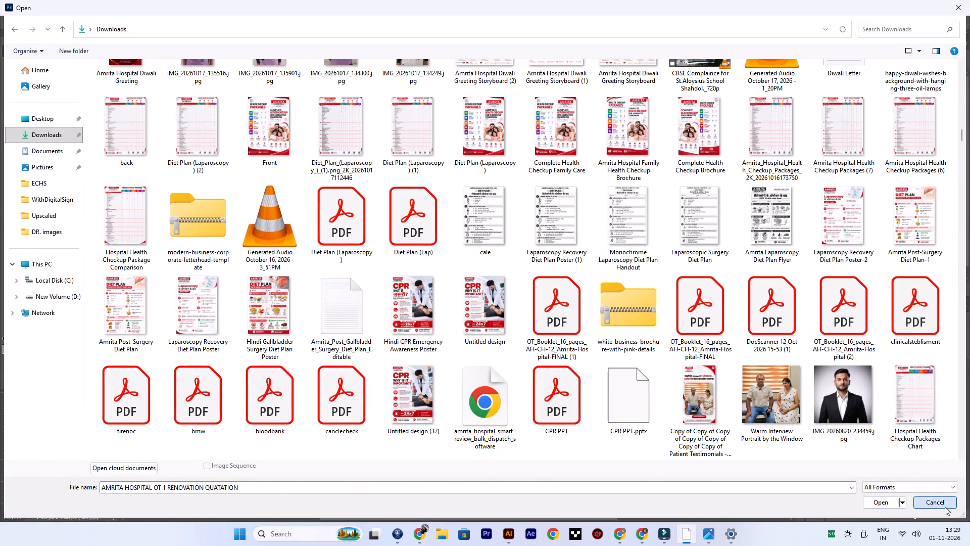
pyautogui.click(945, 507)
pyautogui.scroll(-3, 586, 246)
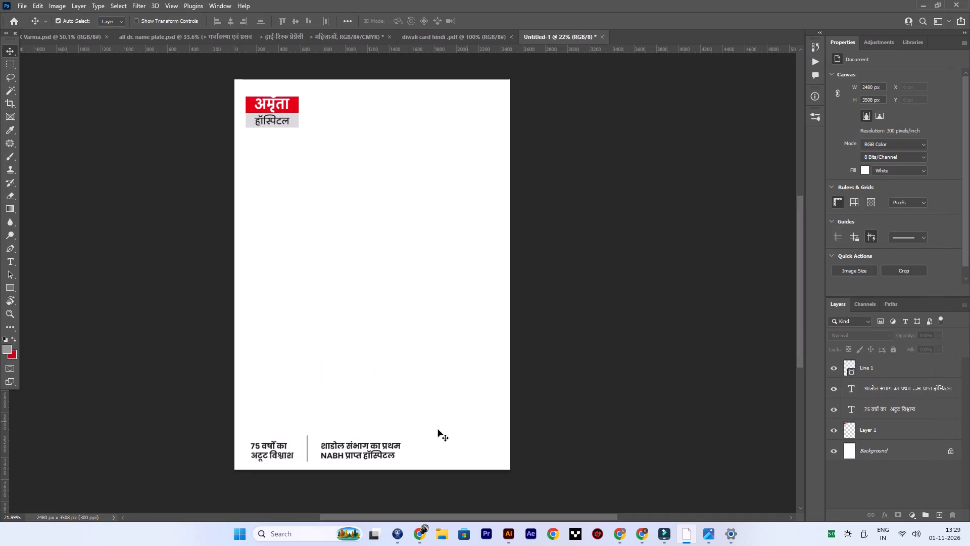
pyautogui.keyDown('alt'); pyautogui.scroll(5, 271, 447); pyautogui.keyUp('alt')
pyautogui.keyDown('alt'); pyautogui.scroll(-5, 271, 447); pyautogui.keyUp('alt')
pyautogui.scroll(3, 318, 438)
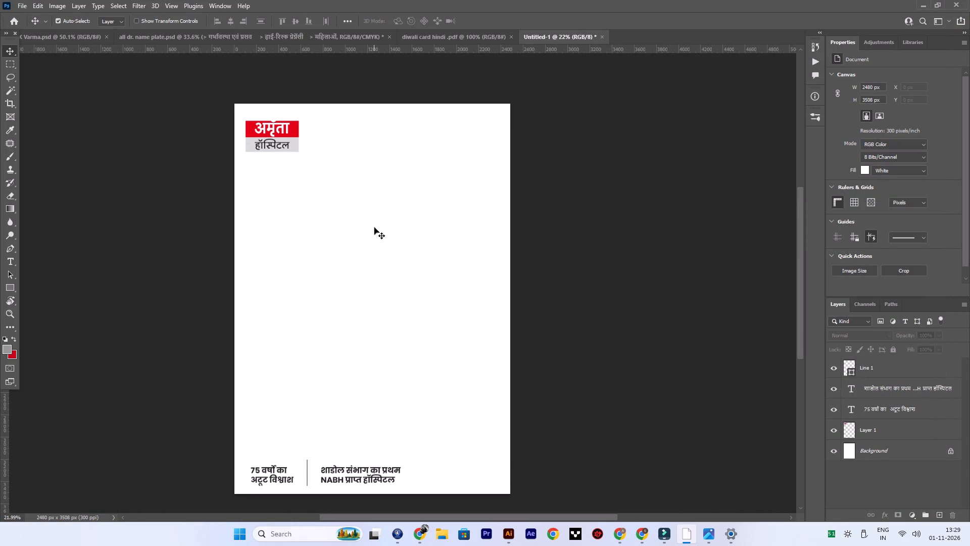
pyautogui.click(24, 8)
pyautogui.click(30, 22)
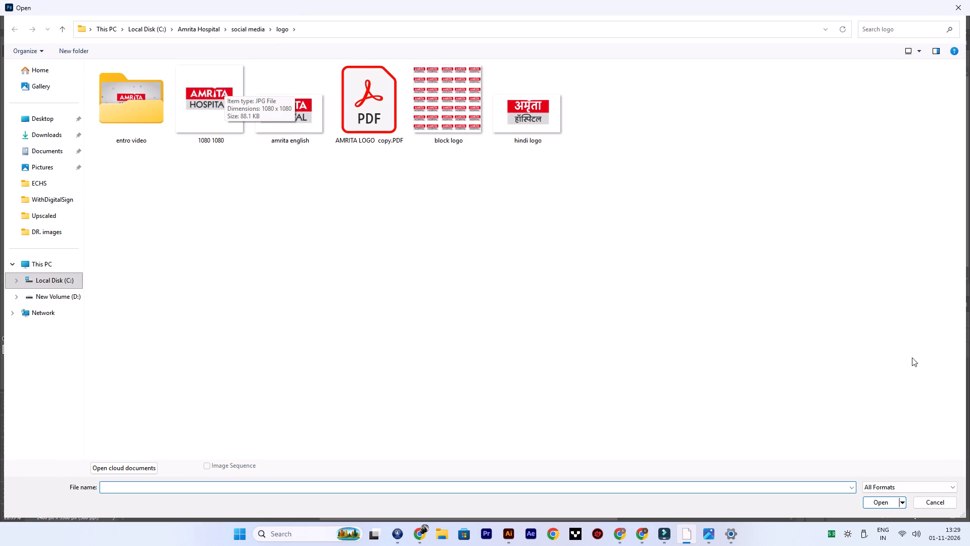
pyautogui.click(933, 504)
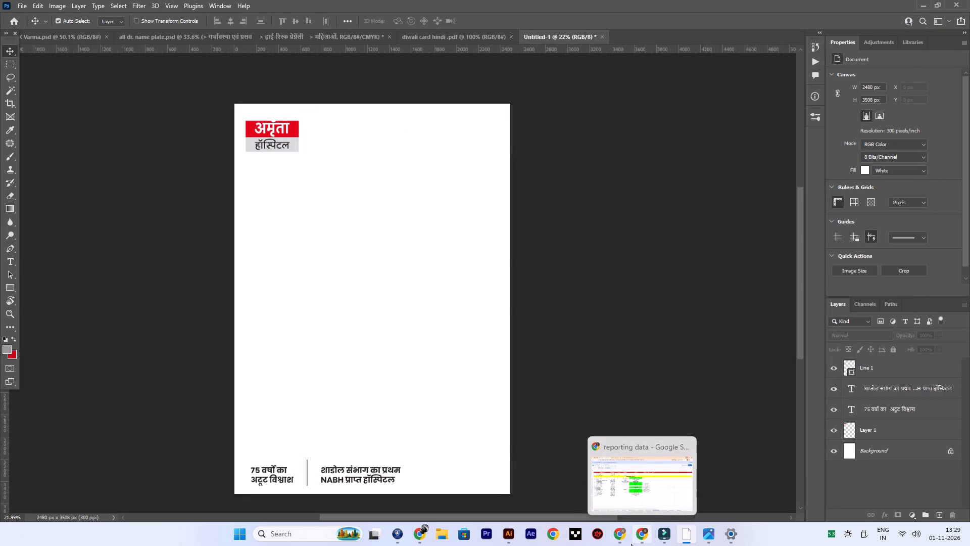
# Switch to Chrome and search Google for "NABH LOGO PNG" in the empty new tab.
pyautogui.click(624, 535)
pyautogui.click(497, 7)
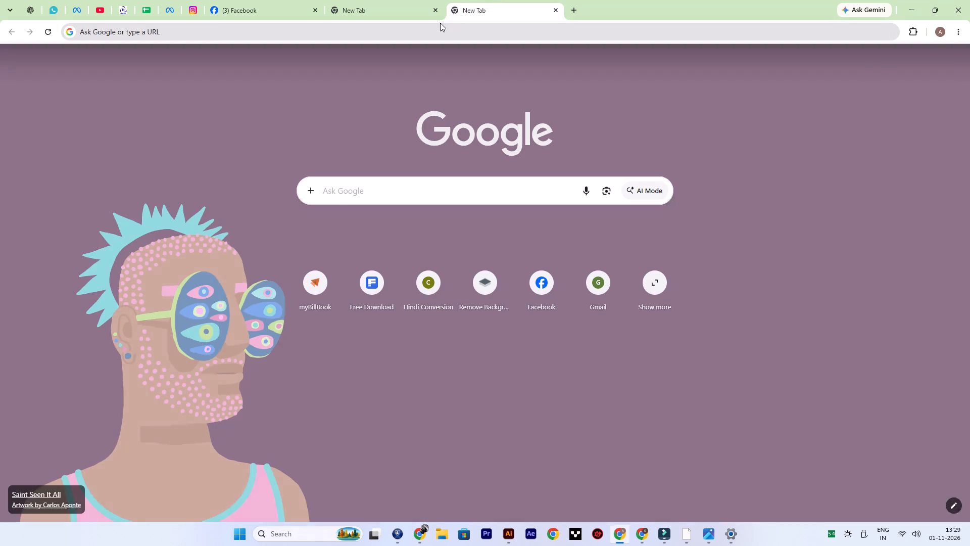
pyautogui.click(439, 27)
pyautogui.write('NABH LOGO')
pyautogui.press('space')
pyautogui.write('PNH')
pyautogui.press('BackSpace')
pyautogui.press('g')
pyautogui.press('Return')
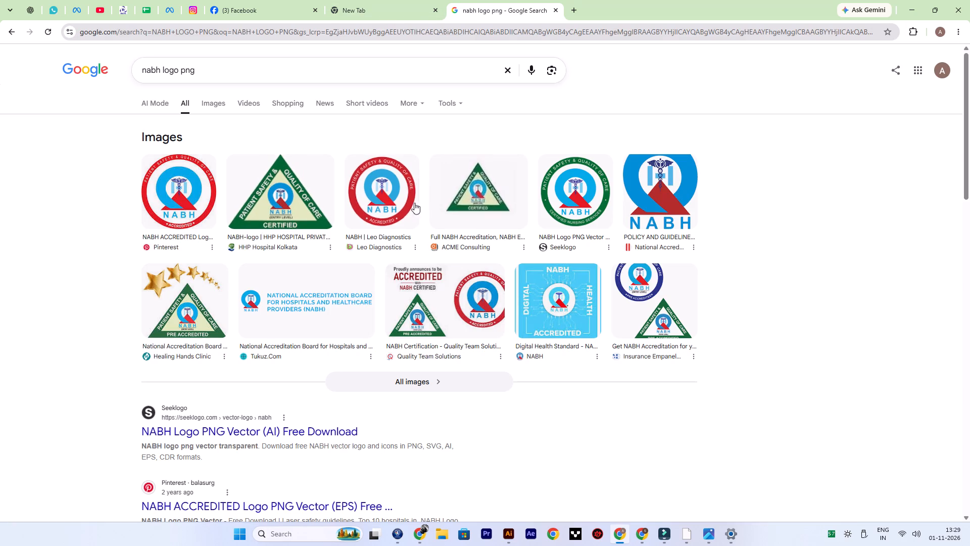
# Browse the NABH logo image results and open the Seeklogo preview of the triangular green Pre Accredited logo.
pyautogui.click(267, 205)
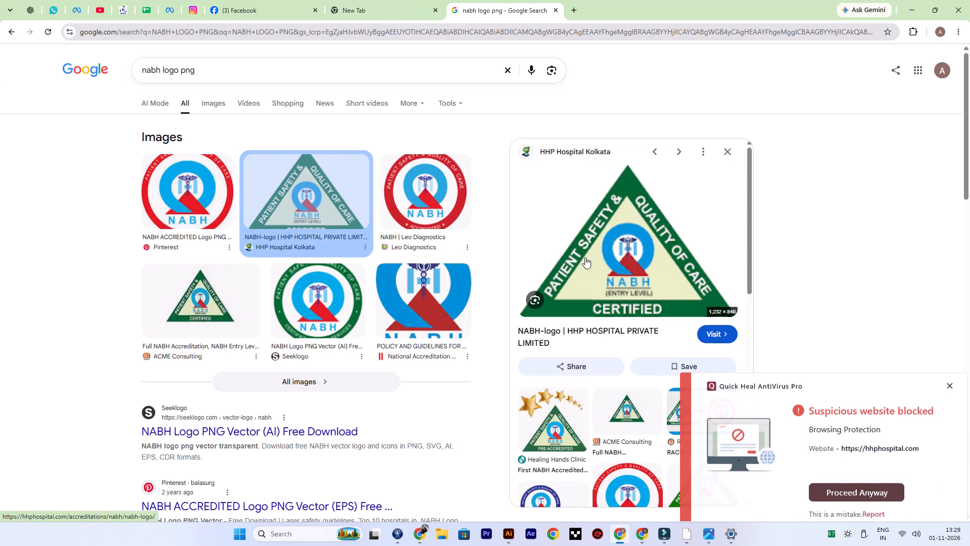
pyautogui.scroll(-2, 602, 247)
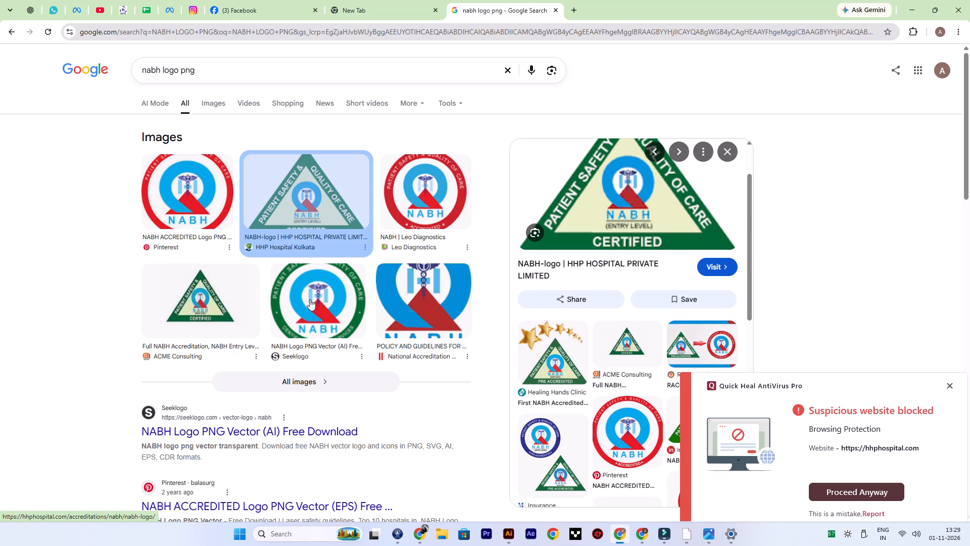
pyautogui.scroll(-5, 374, 229)
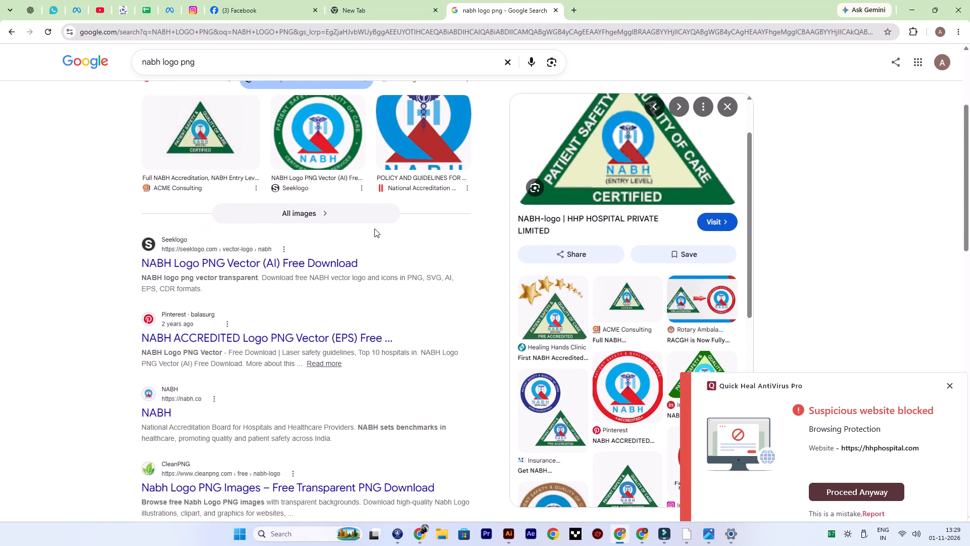
pyautogui.scroll(-2, 619, 287)
pyautogui.scroll(4, 472, 311)
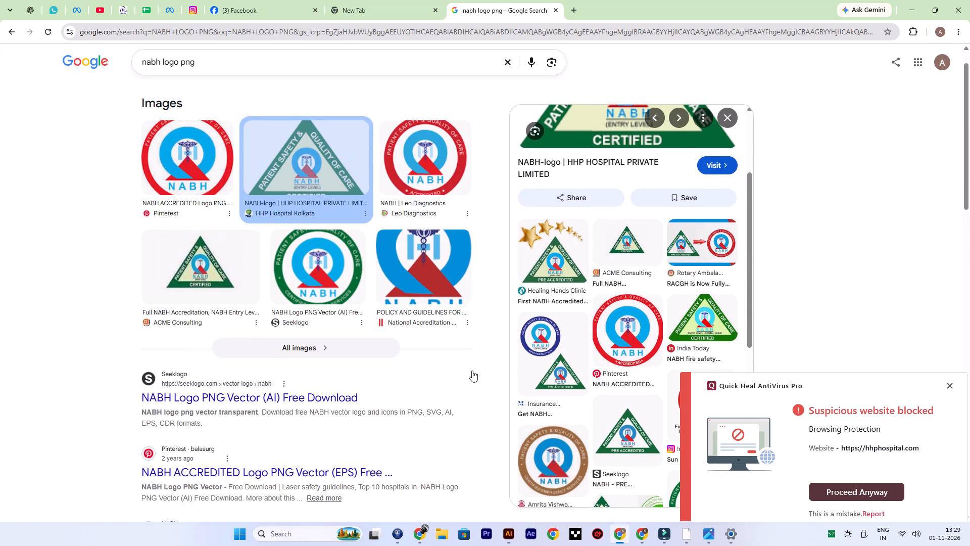
pyautogui.click(621, 423)
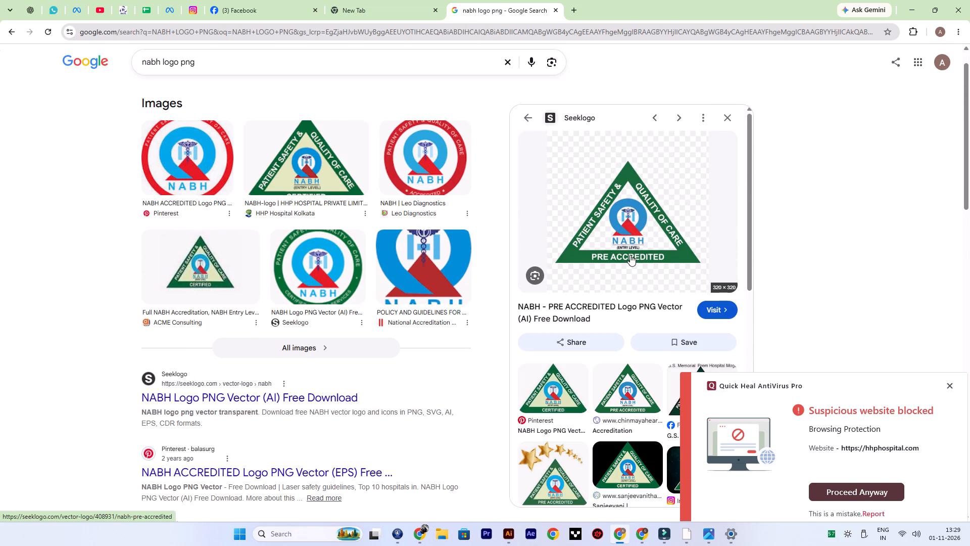
# Save the previewed logo image to the Downloads folder as NABH MINAR LOGO.
pyautogui.rightClick(632, 227)
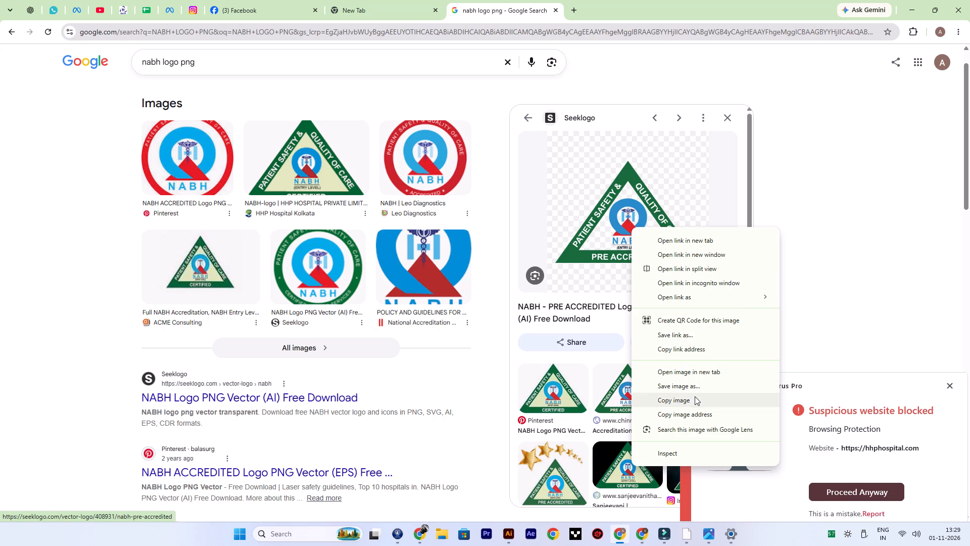
pyautogui.click(679, 389)
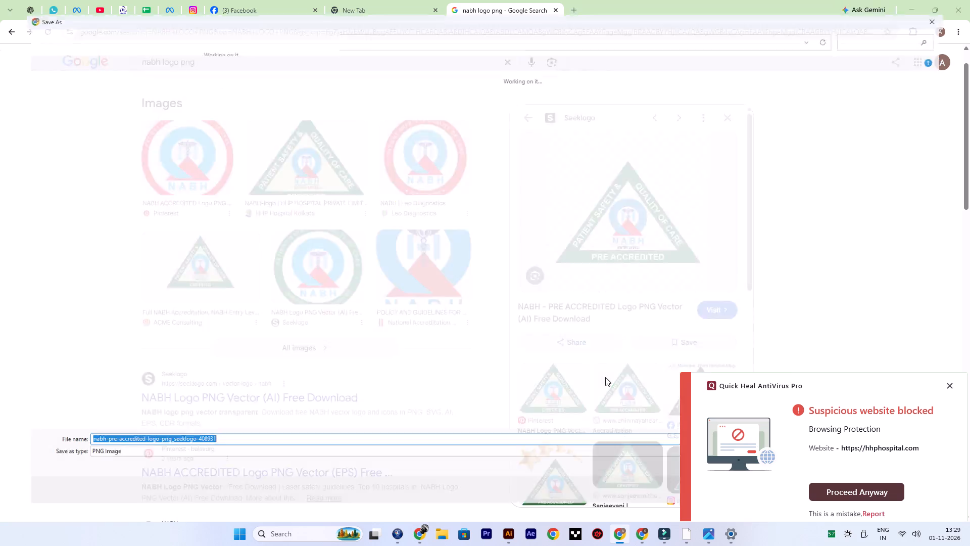
pyautogui.press('BackSpace')
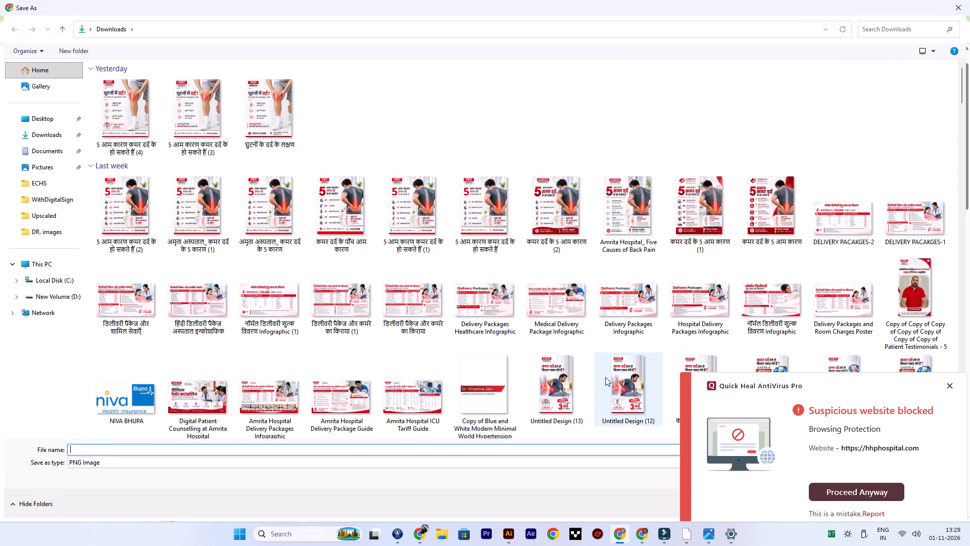
pyautogui.write('NABH')
pyautogui.press('Return')
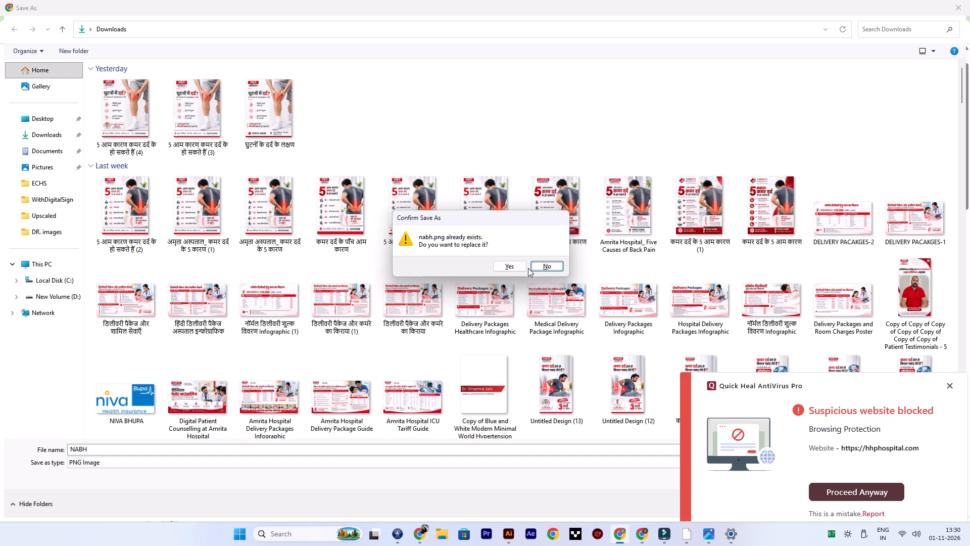
pyautogui.click(537, 268)
pyautogui.click(189, 447)
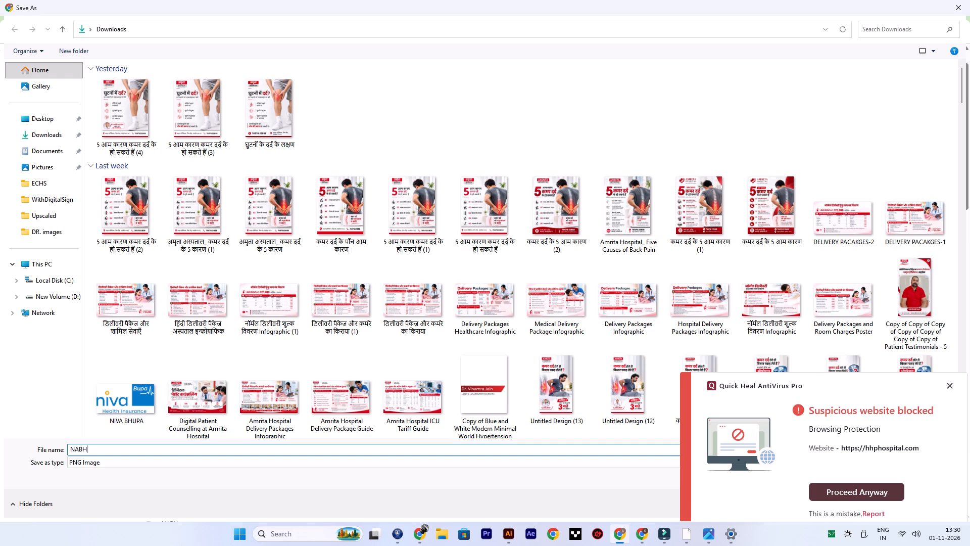
pyautogui.press('space')
pyautogui.write('MINAR LOGO')
pyautogui.press('space')
pyautogui.press('Return')
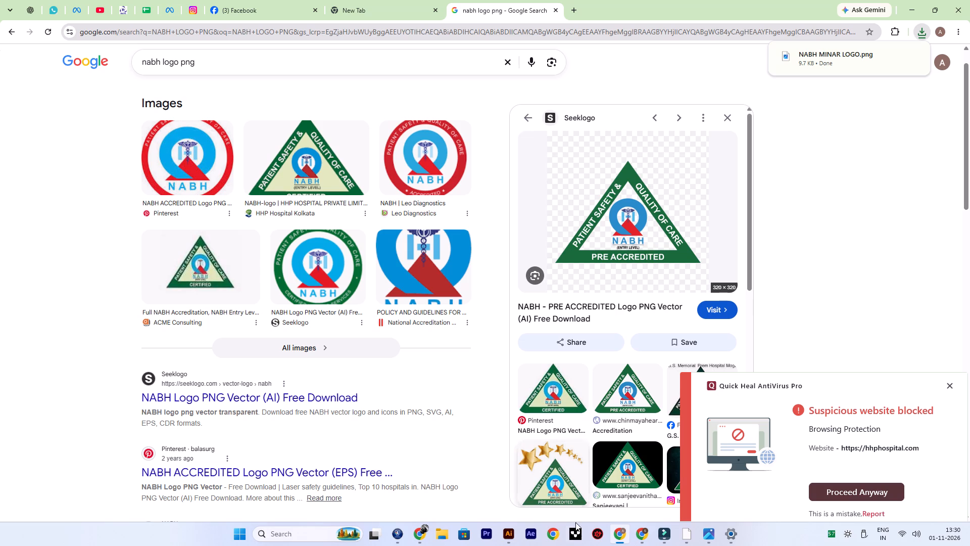
# Switch to Photoshop and open the NABH MINAR LOGO image from the Downloads folder.
pyautogui.click(688, 540)
pyautogui.click(26, 5)
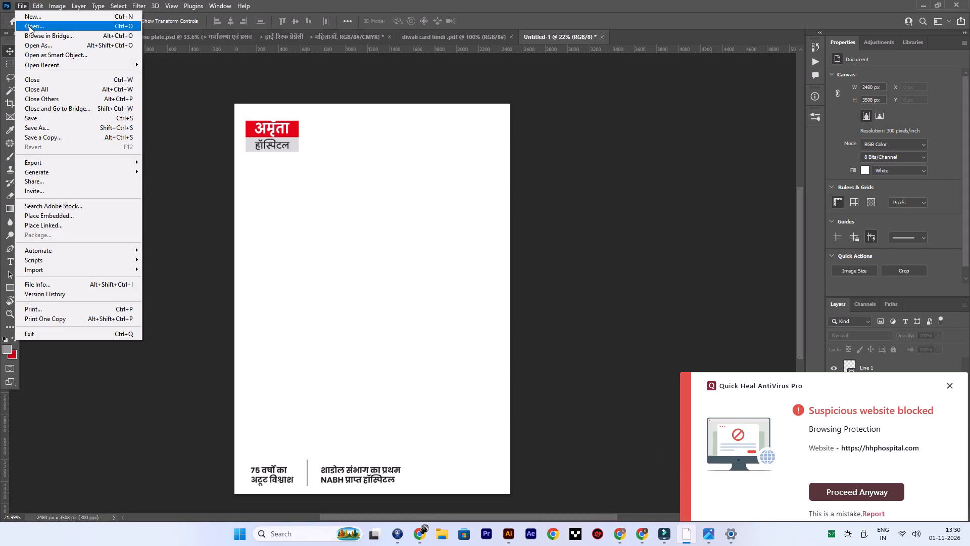
pyautogui.click(29, 26)
pyautogui.click(53, 135)
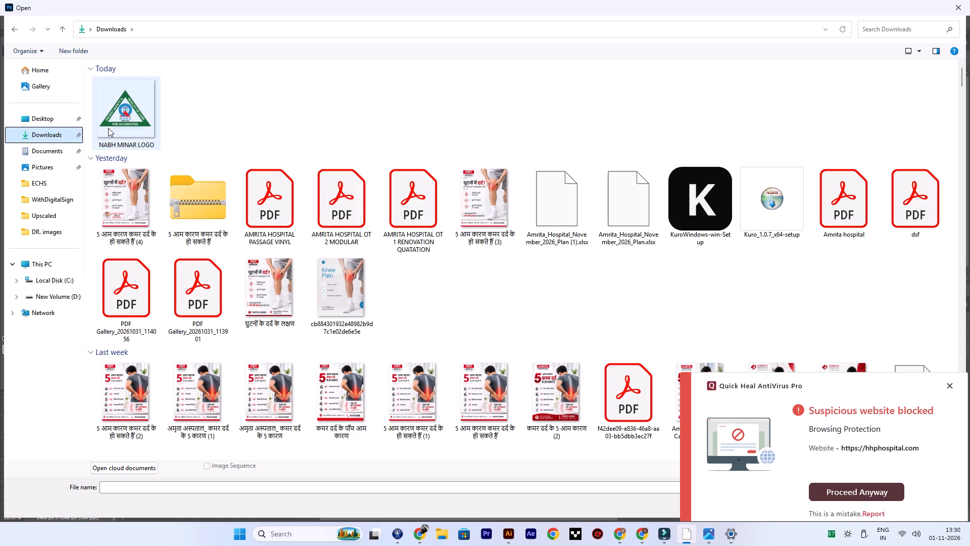
pyautogui.click(108, 127)
pyautogui.click(951, 389)
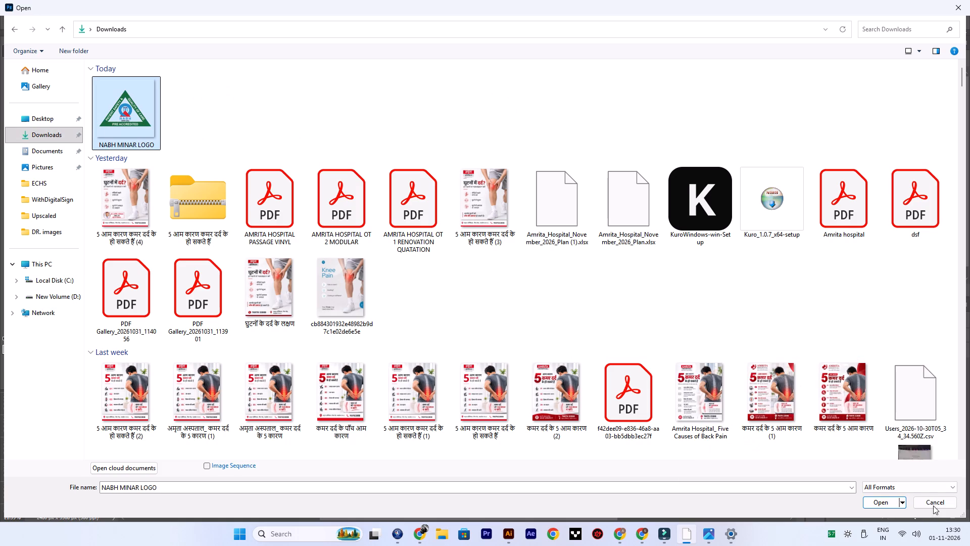
pyautogui.click(883, 504)
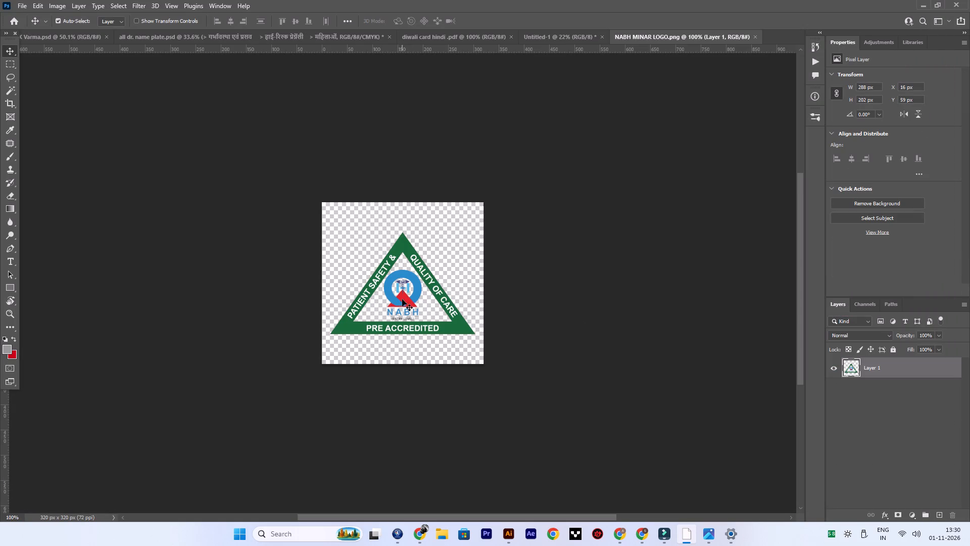
# Bring the NABH logo into the Untitled-1 document, scaled to about 157% and placed in the page's top-right corner.
pyautogui.moveTo(402, 299); pyautogui.dragTo(536, 77)
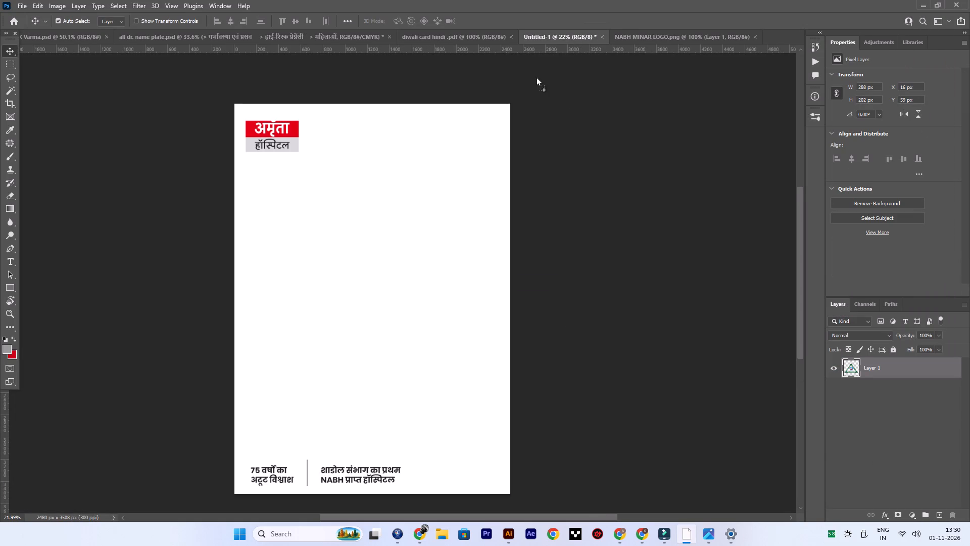
pyautogui.moveTo(536, 77); pyautogui.dragTo(444, 133)
pyautogui.hotkey('ctrl', 't')
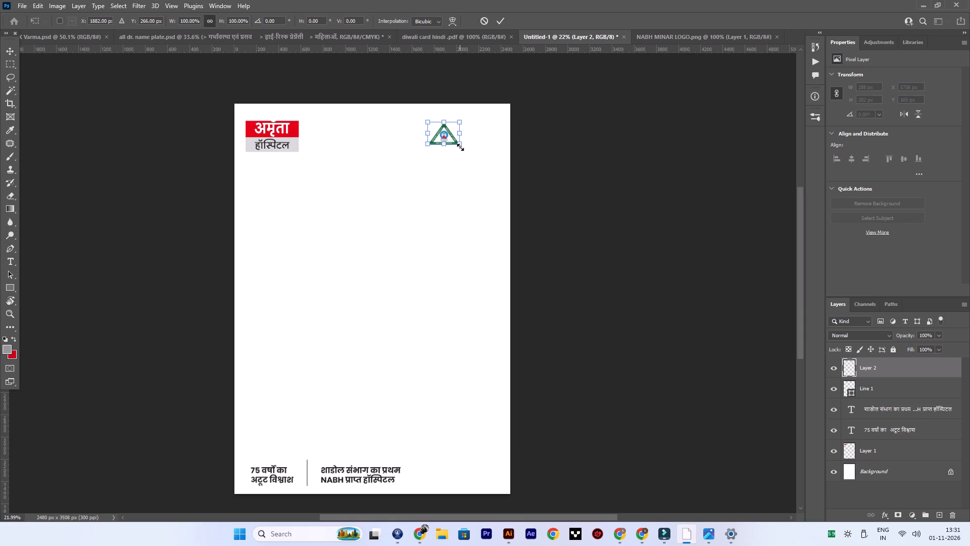
pyautogui.moveTo(460, 147); pyautogui.dragTo(478, 160)
pyautogui.moveTo(452, 146); pyautogui.dragTo(471, 143)
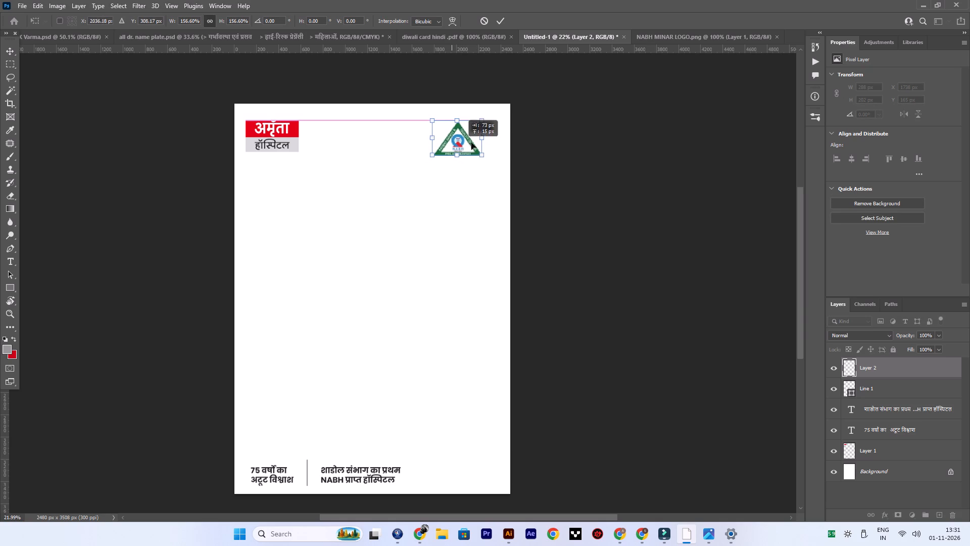
pyautogui.moveTo(471, 143); pyautogui.dragTo(469, 139)
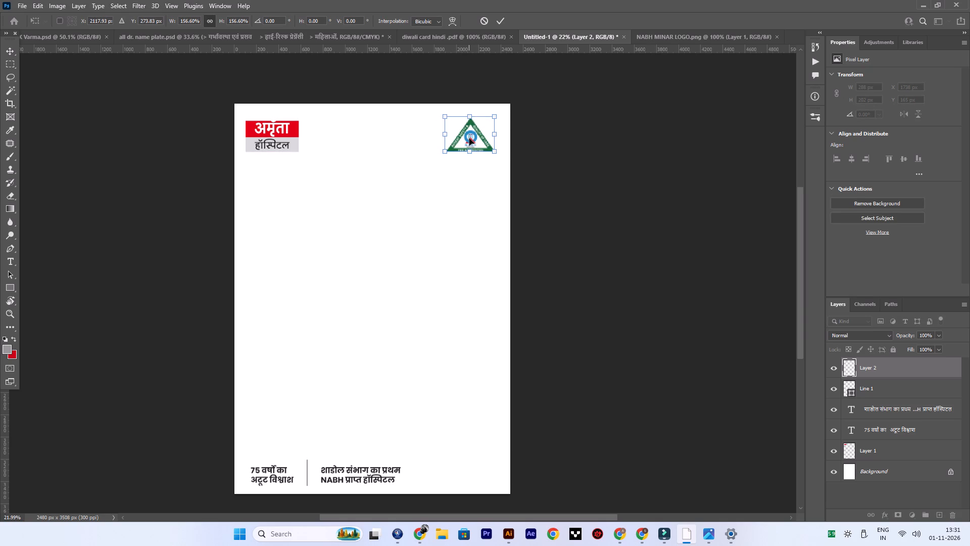
pyautogui.doubleClick(469, 139)
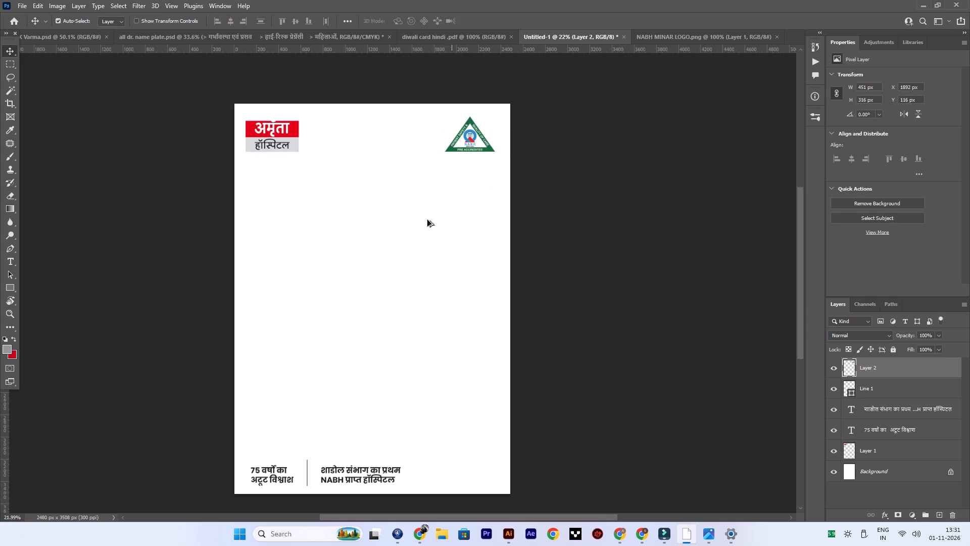
# Set the font of the NABH accreditation text at the bottom of the page to Utsaah Bold.
pyautogui.keyDown('alt'); pyautogui.scroll(-5, 420, 220); pyautogui.keyUp('alt')
pyautogui.scroll(-6, 400, 335)
pyautogui.keyDown('alt'); pyautogui.scroll(6, 377, 339); pyautogui.keyUp('alt')
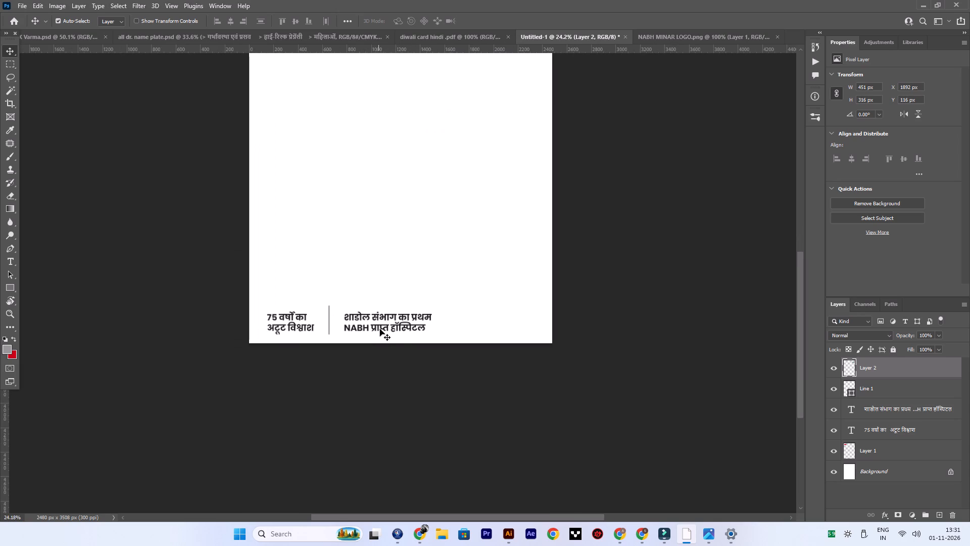
pyautogui.click(380, 329)
pyautogui.click(875, 103)
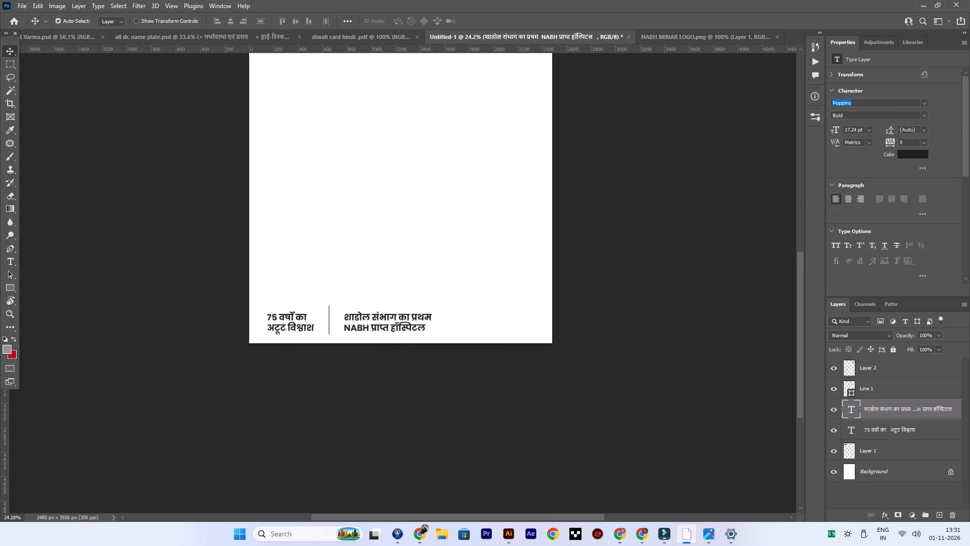
pyautogui.press('BackSpace')
pyautogui.write('UT')
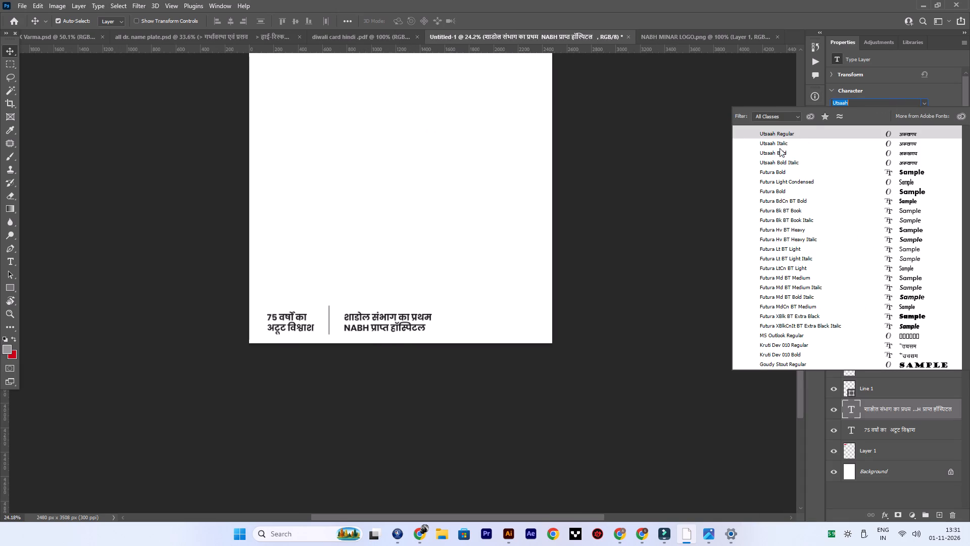
pyautogui.click(780, 152)
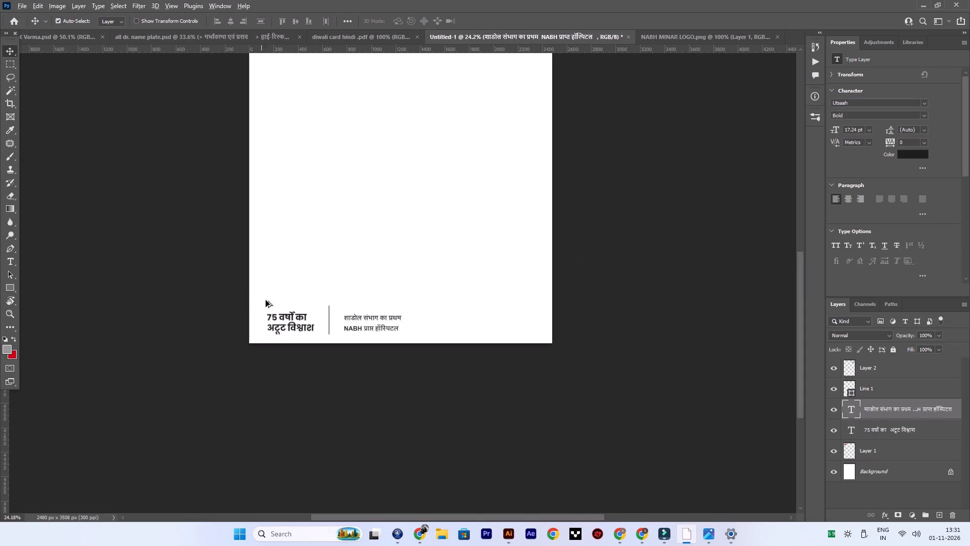
# Set the font of the "75 वर्षों का अटूट विश्वाश" footer text to Adobe Devanagari.
pyautogui.keyDown('alt'); pyautogui.scroll(3, 289, 309); pyautogui.keyUp('alt')
pyautogui.click(283, 321)
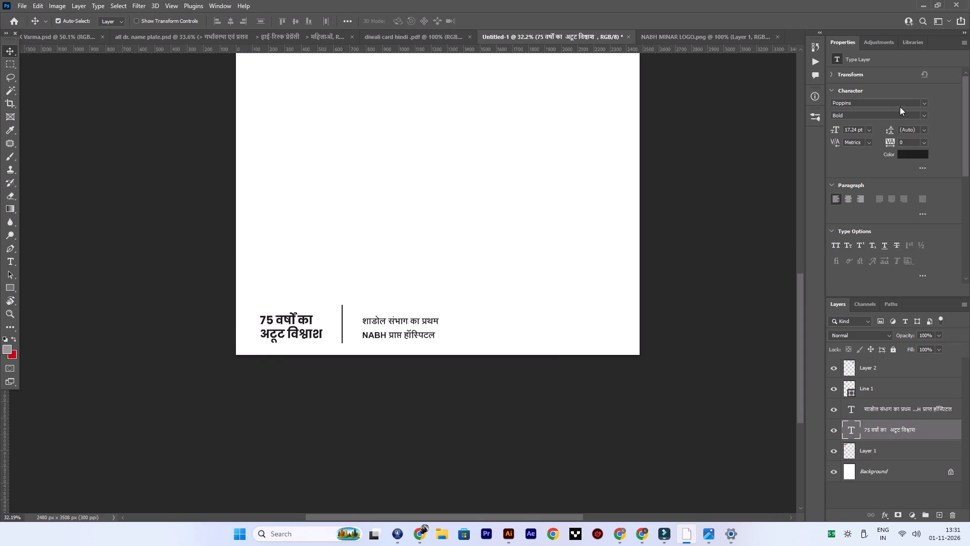
pyautogui.click(926, 102)
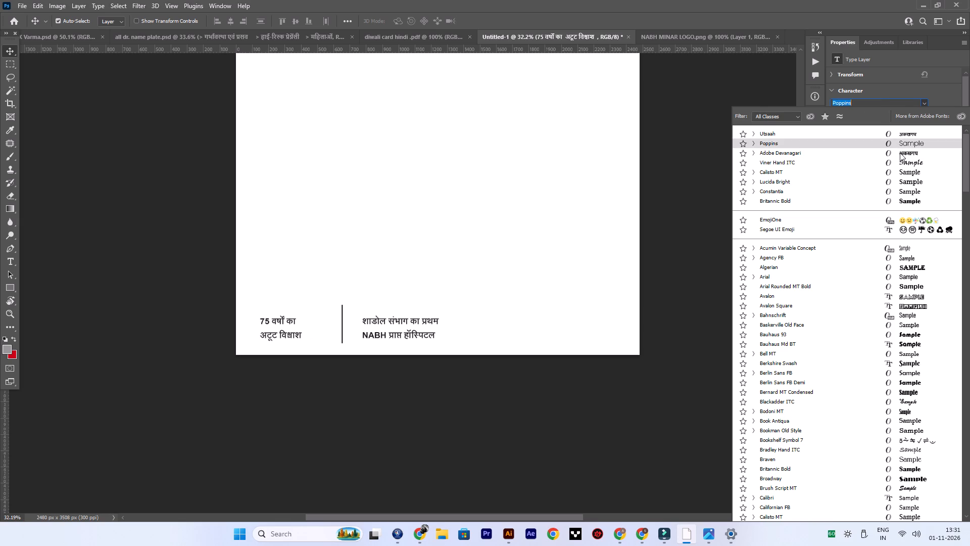
pyautogui.click(900, 153)
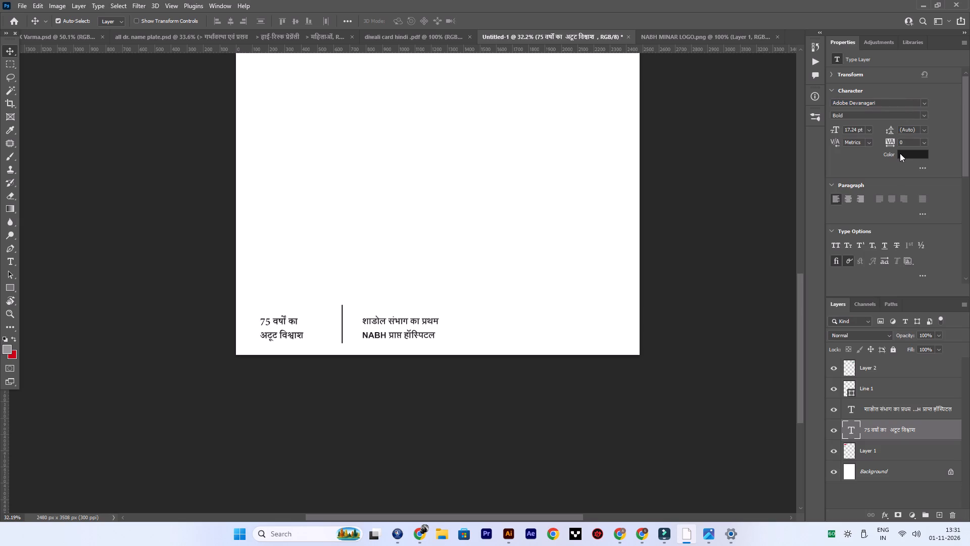
# Move the vertical divider between the two footer texts slightly toward the "75 वर्षों का अटूट विश्वाश" text, to X about 651 px.
pyautogui.scroll(-3, 579, 190)
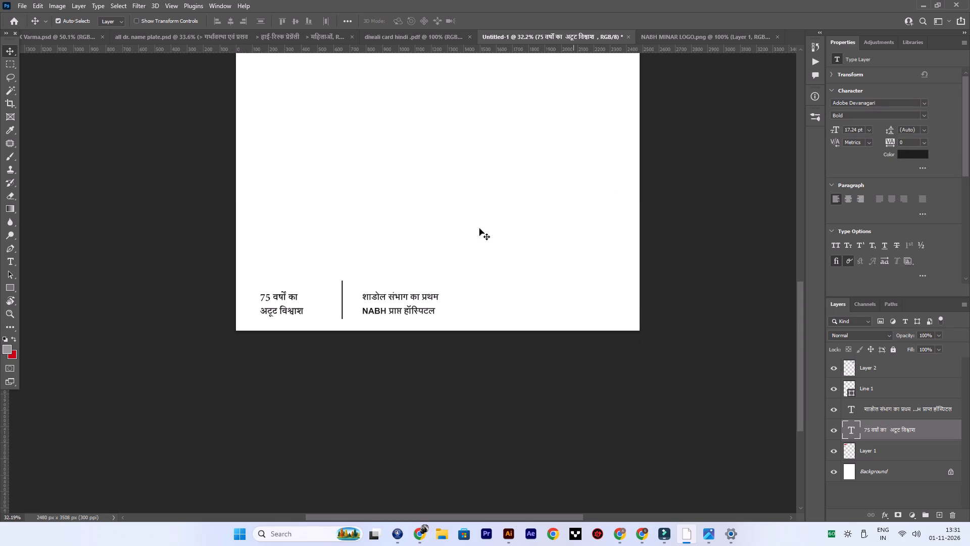
pyautogui.keyDown('alt'); pyautogui.scroll(6, 270, 305); pyautogui.keyUp('alt')
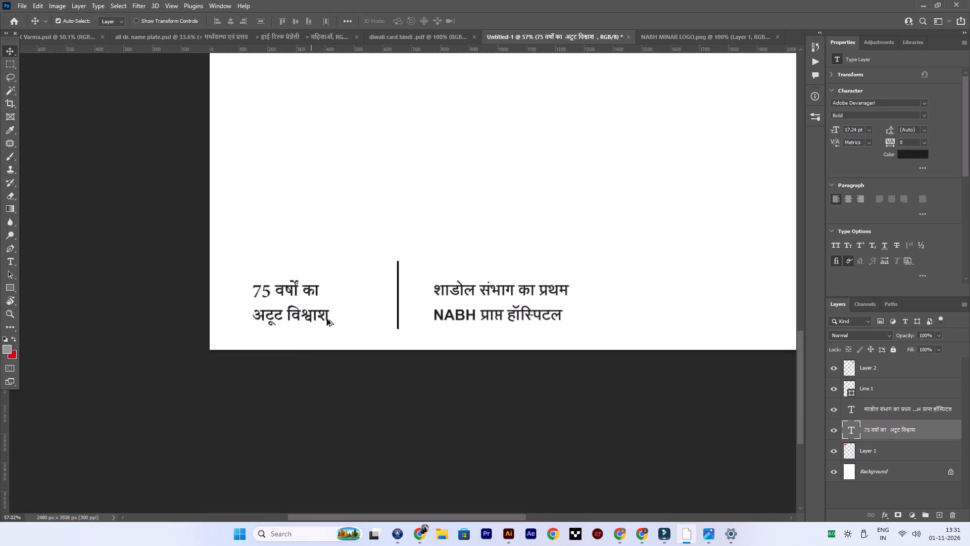
pyautogui.keyDown('alt'); pyautogui.scroll(6, 327, 319); pyautogui.keyUp('alt')
pyautogui.keyDown('alt'); pyautogui.scroll(-4, 327, 319); pyautogui.keyUp('alt')
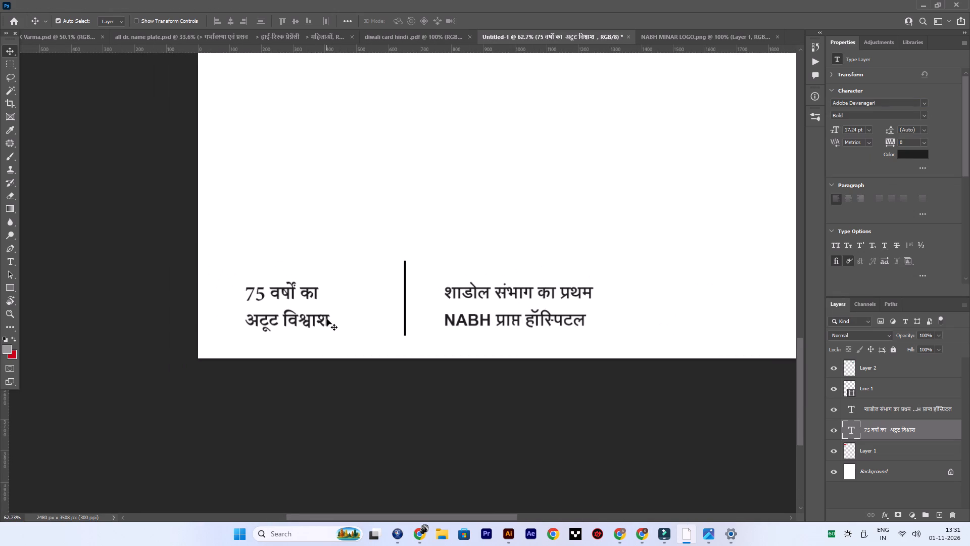
pyautogui.keyDown('alt'); pyautogui.scroll(-3, 327, 319); pyautogui.keyUp('alt')
pyautogui.press('space')
pyautogui.moveTo(329, 287); pyautogui.dragTo(358, 291)
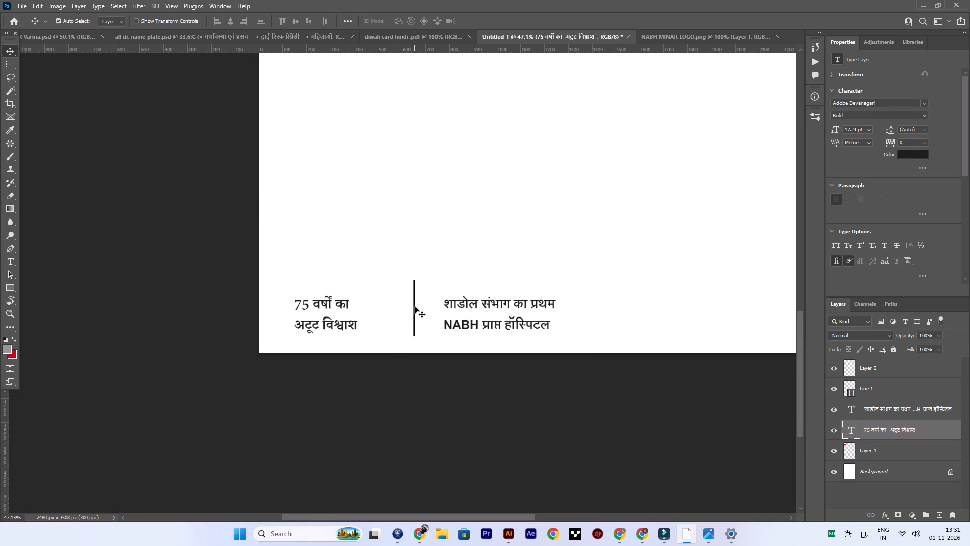
pyautogui.moveTo(413, 306); pyautogui.dragTo(409, 307)
# Enlarge the "75 वर्षों का अटूट विश्वाश" footer text proportionally to about 21.53 pt.
pyautogui.keyDown('alt'); pyautogui.scroll(3, 412, 308); pyautogui.keyUp('alt')
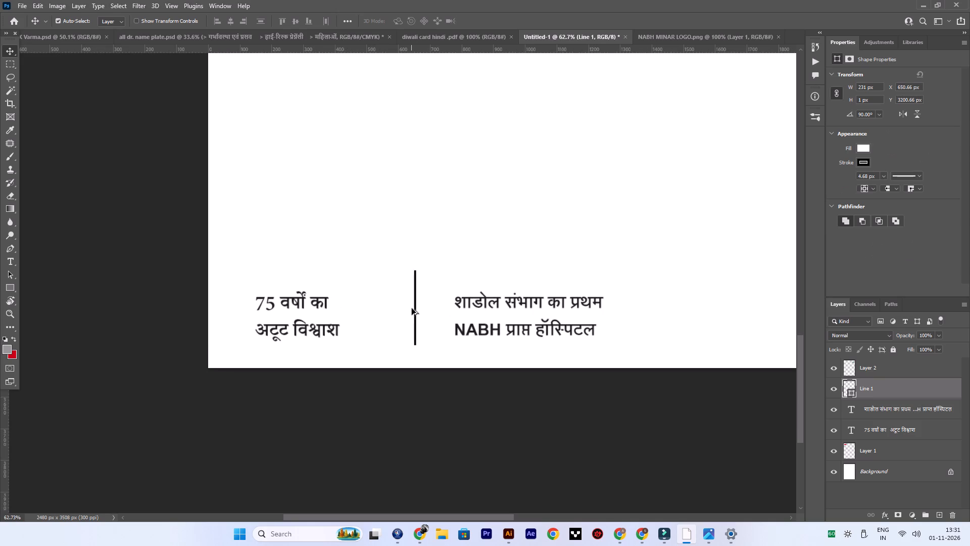
pyautogui.click(317, 302)
pyautogui.hotkey('ctrl', 't')
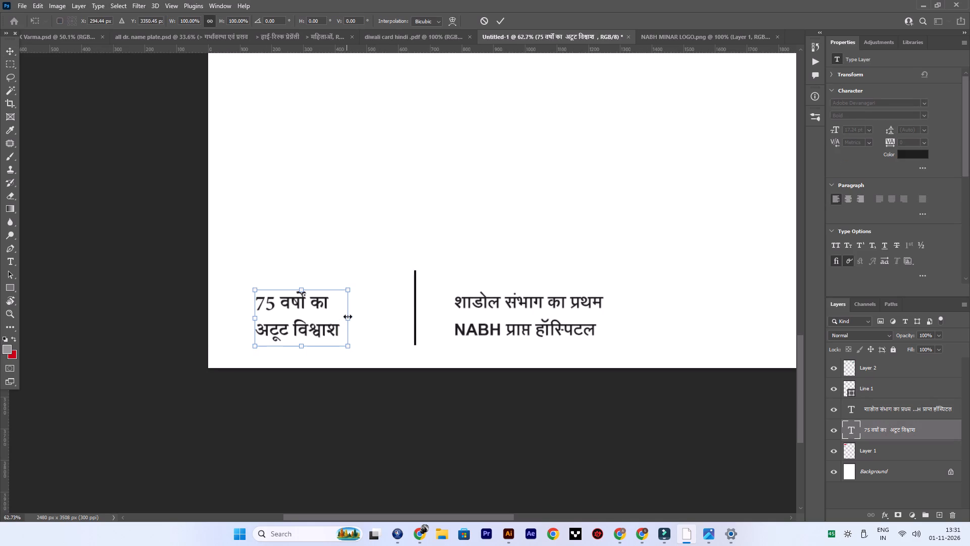
pyautogui.moveTo(348, 316); pyautogui.dragTo(371, 318)
pyautogui.doubleClick(325, 314)
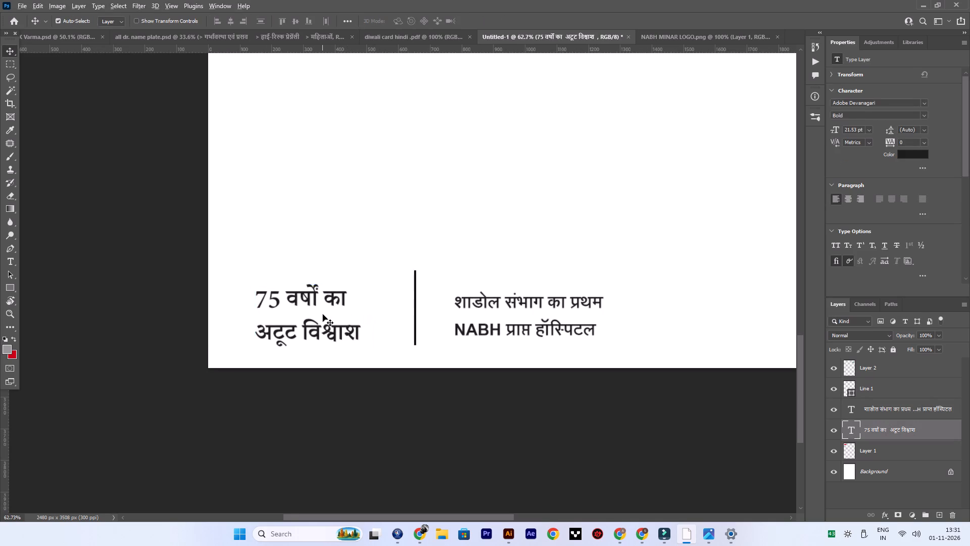
pyautogui.keyDown('alt'); pyautogui.scroll(-4, 323, 314); pyautogui.keyUp('alt')
pyautogui.click(315, 304)
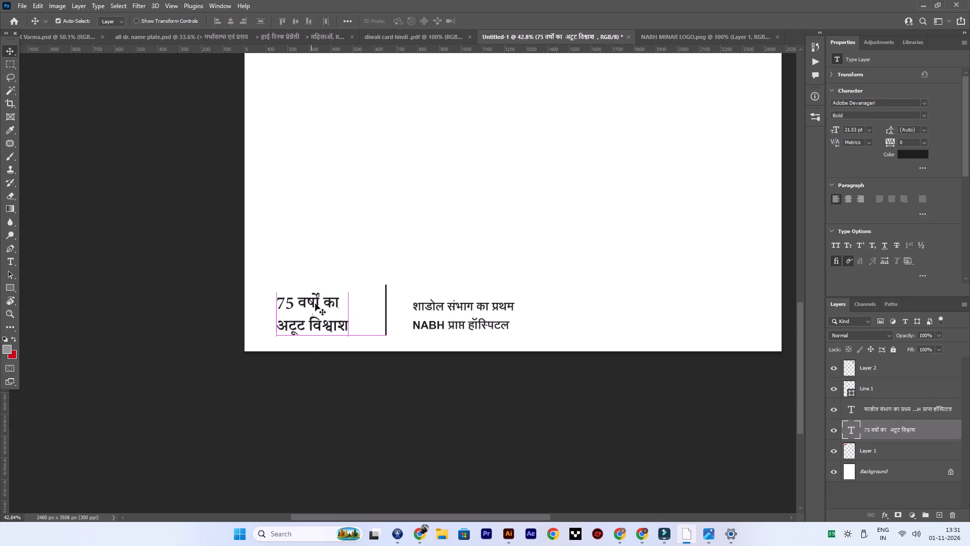
# Duplicate the vertical footer divider and place the copy beyond the NABH accreditation text, at X about 1415 px.
pyautogui.keyDown('alt'); pyautogui.scroll(4, 386, 316); pyautogui.keyUp('alt')
pyautogui.keyDown('alt'); pyautogui.scroll(-6, 386, 316); pyautogui.keyUp('alt')
pyautogui.press('space')
pyautogui.press('space')
pyautogui.moveTo(442, 297); pyautogui.dragTo(363, 302)
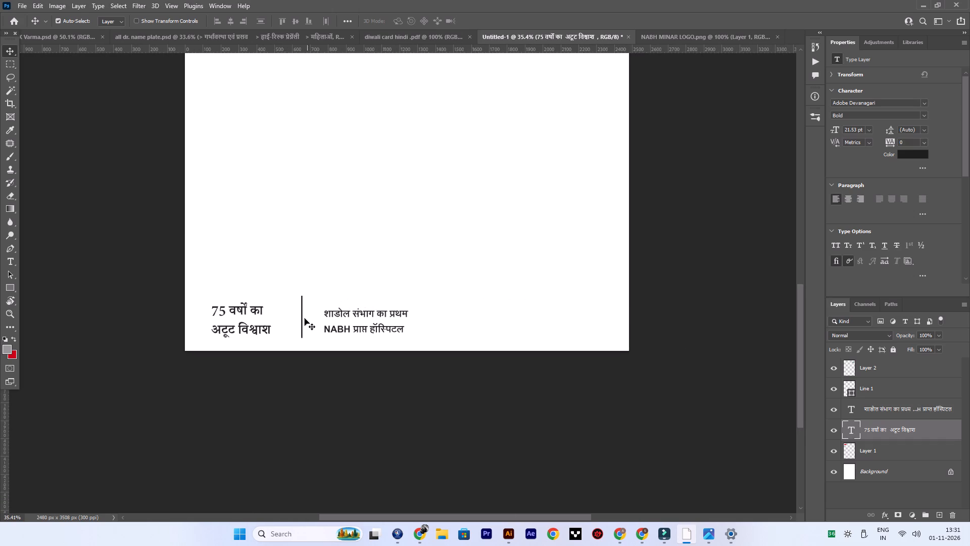
pyautogui.click(302, 319)
pyautogui.keyDown('alt'); pyautogui.moveTo(302, 316); pyautogui.dragTo(435, 316); pyautogui.keyUp('alt')
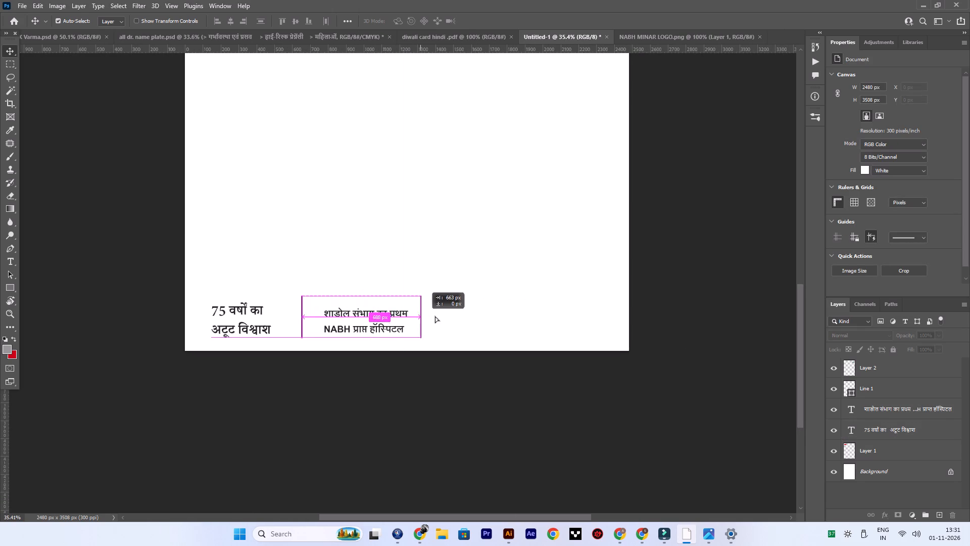
pyautogui.keyDown('alt'); pyautogui.moveTo(435, 316); pyautogui.dragTo(442, 316); pyautogui.keyUp('alt')
# Move the NABH accreditation footer text up about 19 px between the two dividers.
pyautogui.keyDown('alt'); pyautogui.scroll(-3, 443, 316); pyautogui.keyUp('alt')
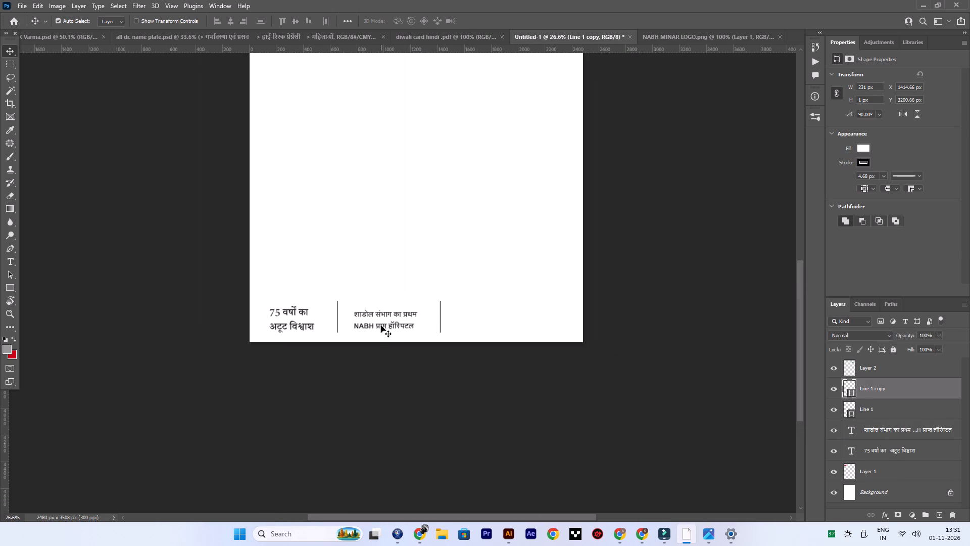
pyautogui.click(379, 314)
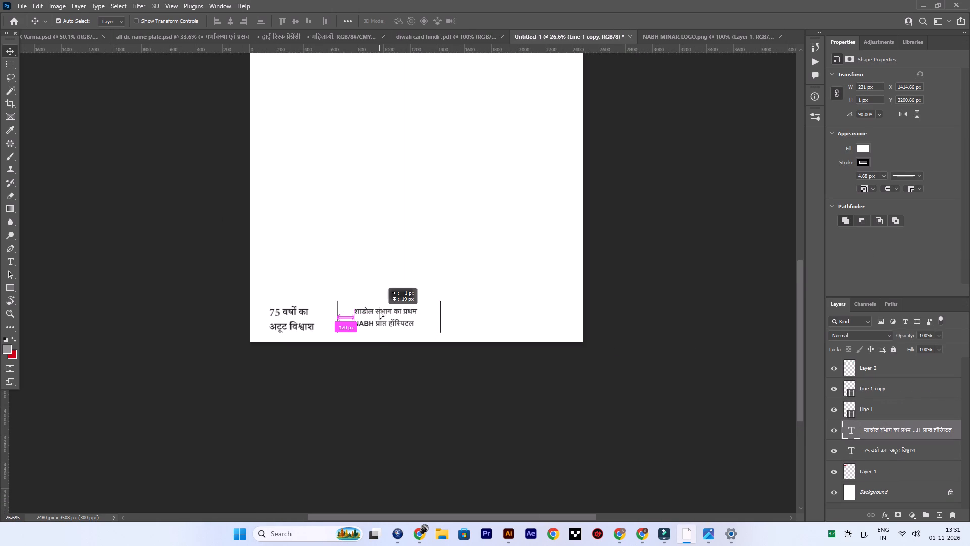
# Move the NABH logo down to Y 150 px, aligning its top with the Amrita Hospital logo.
pyautogui.keyDown('alt'); pyautogui.scroll(-2, 356, 299); pyautogui.keyUp('alt')
pyautogui.scroll(3, 370, 306)
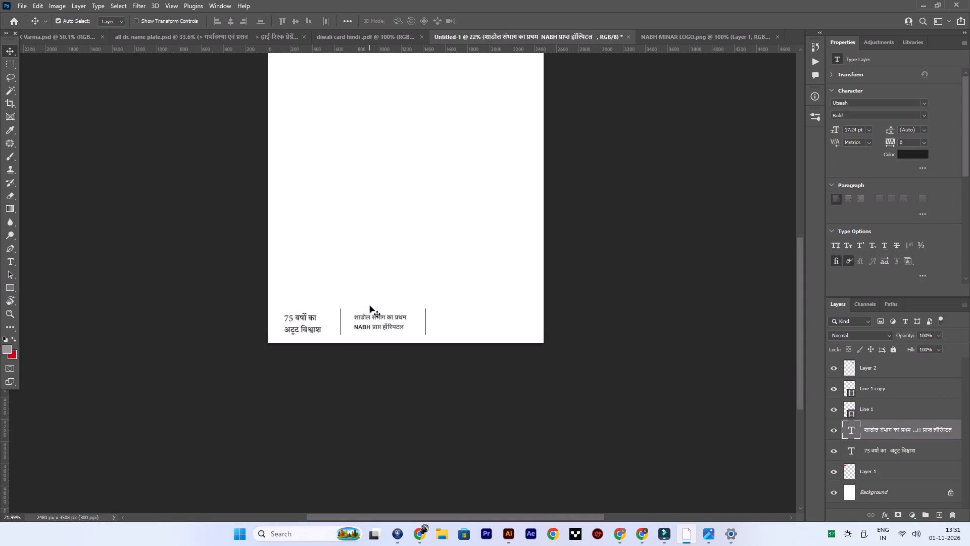
pyautogui.scroll(2, 370, 306)
pyautogui.keyDown('alt'); pyautogui.scroll(-4, 371, 307); pyautogui.keyUp('alt')
pyautogui.scroll(5, 396, 318)
pyautogui.keyDown('alt'); pyautogui.scroll(6, 475, 344); pyautogui.keyUp('alt')
pyautogui.keyDown('alt'); pyautogui.scroll(-5, 475, 344); pyautogui.keyUp('alt')
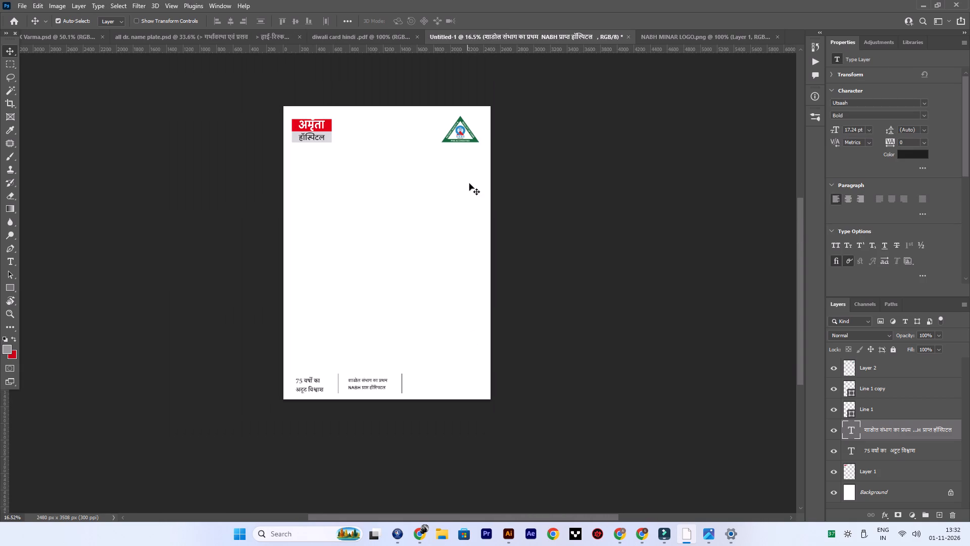
pyautogui.scroll(3, 339, 128)
pyautogui.click(461, 158)
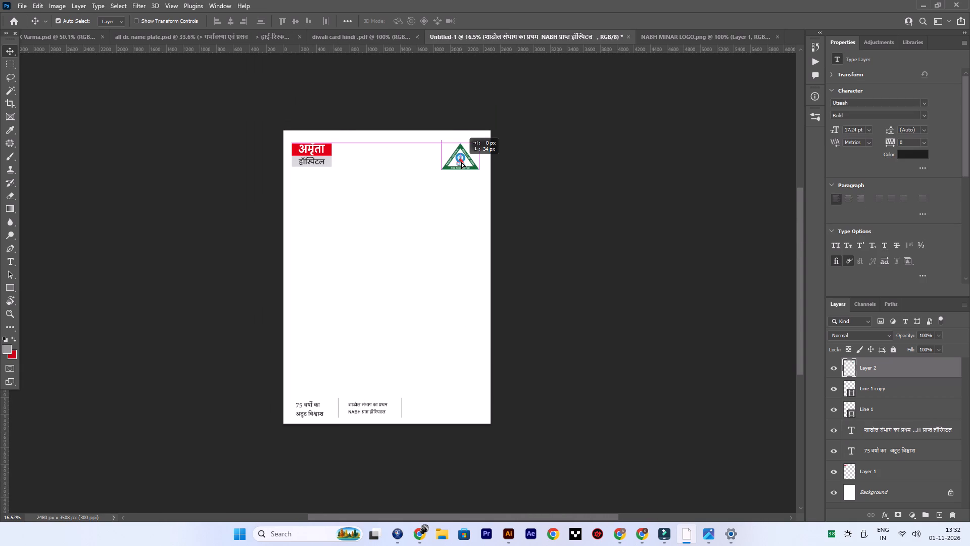
# Scale the NABH accreditation footer text proportionally to about 115%, making it 19.89 pt.
pyautogui.keyDown('alt'); pyautogui.scroll(5, 447, 182); pyautogui.keyUp('alt')
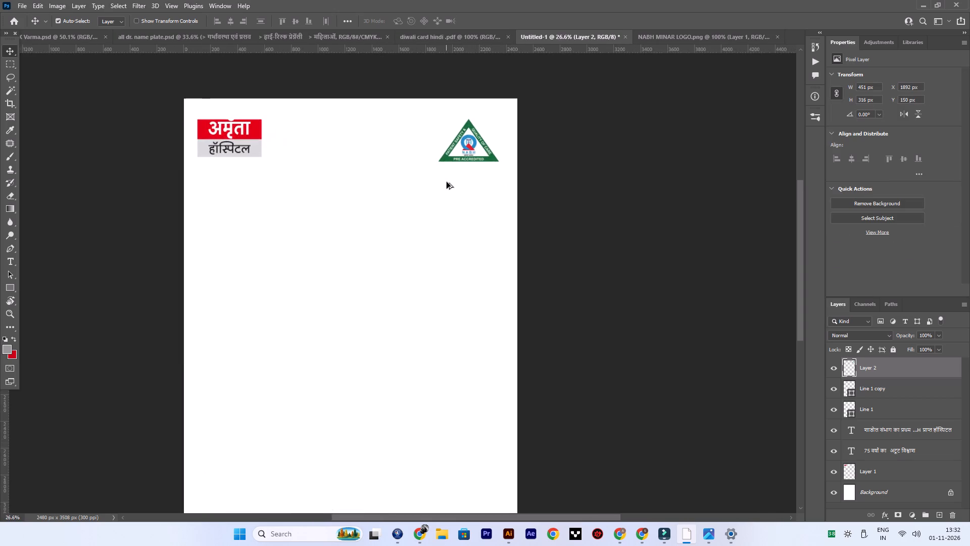
pyautogui.keyDown('alt'); pyautogui.scroll(-6, 447, 182); pyautogui.keyUp('alt')
pyautogui.scroll(-7, 444, 268)
pyautogui.keyDown('alt'); pyautogui.scroll(6, 376, 341); pyautogui.keyUp('alt')
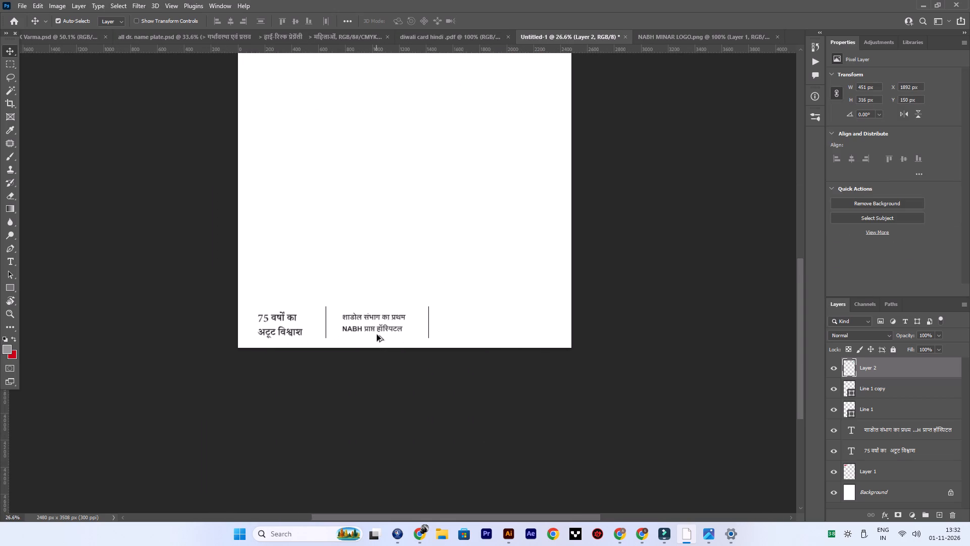
pyautogui.click(377, 317)
pyautogui.hotkey('ctrl', 't')
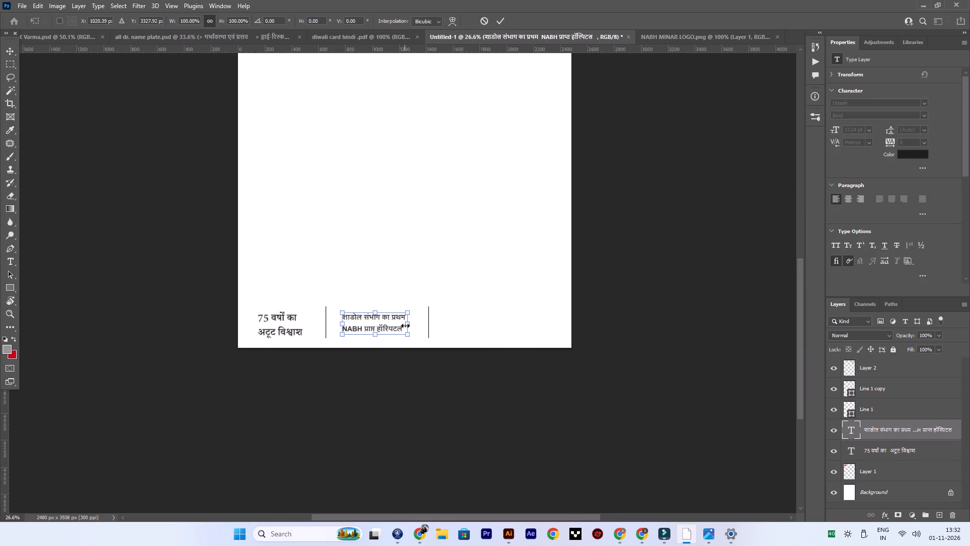
pyautogui.moveTo(405, 325); pyautogui.dragTo(415, 325)
pyautogui.doubleClick(397, 326)
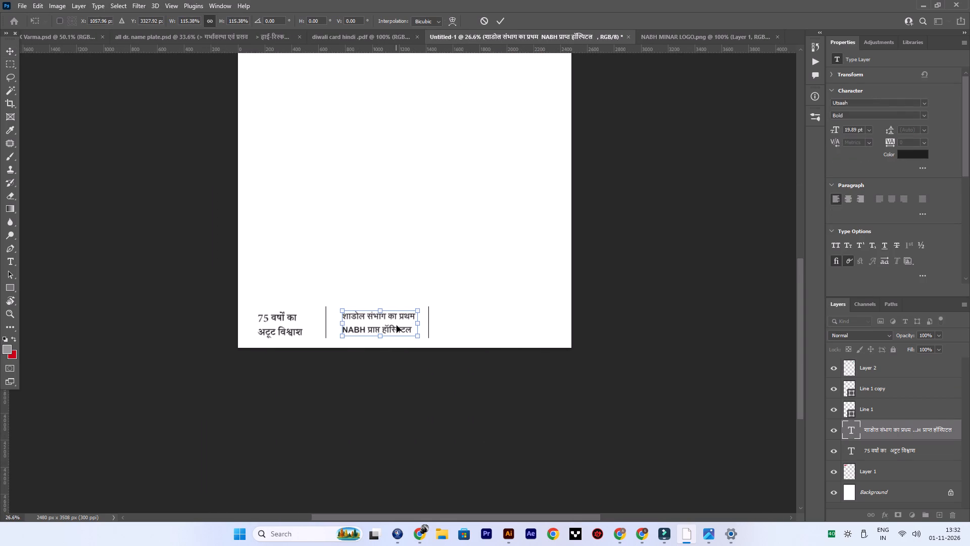
# Duplicate the NABH accreditation text horizontally into the empty footer space after the second divider.
pyautogui.keyDown('alt'); pyautogui.scroll(-3, 381, 325); pyautogui.keyUp('alt')
pyautogui.keyDown('alt'); pyautogui.scroll(5, 413, 329); pyautogui.keyUp('alt')
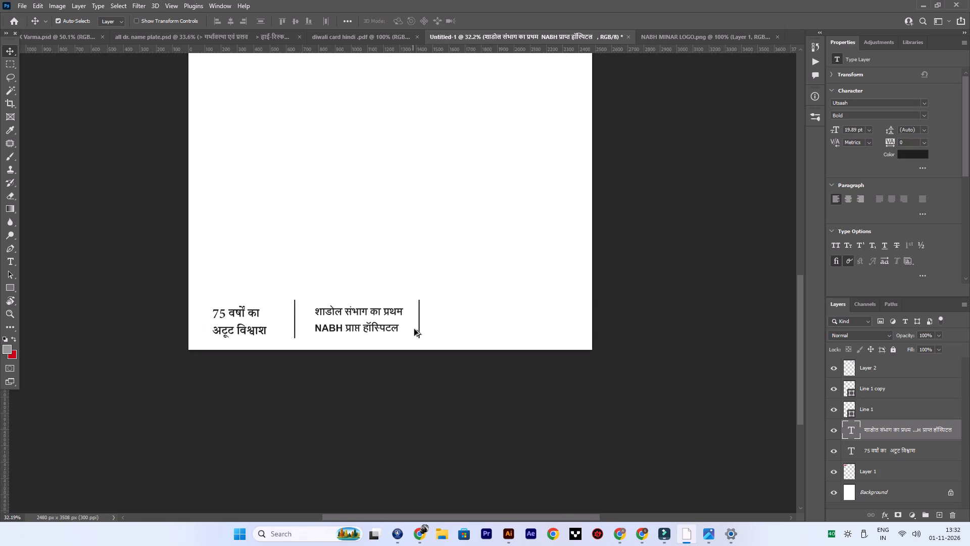
pyautogui.keyDown('alt'); pyautogui.scroll(5, 416, 329); pyautogui.keyUp('alt')
pyautogui.keyDown('alt'); pyautogui.scroll(-2, 408, 326); pyautogui.keyUp('alt')
pyautogui.press('space')
pyautogui.moveTo(392, 316); pyautogui.dragTo(377, 314)
pyautogui.keyDown('alt'); pyautogui.scroll(-3, 360, 312); pyautogui.keyUp('alt')
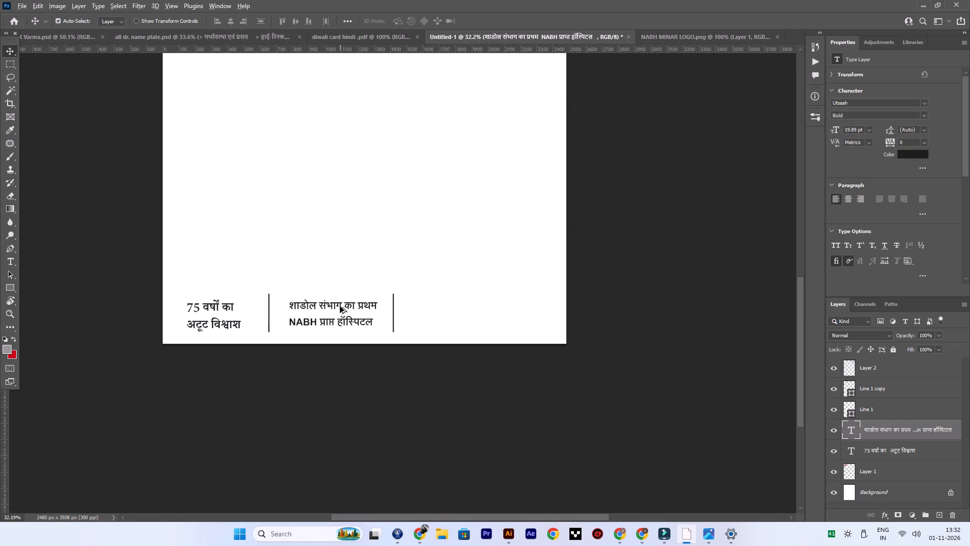
pyautogui.keyDown('alt'); pyautogui.moveTo(338, 305); pyautogui.dragTo(463, 307); pyautogui.keyUp('alt')
# Select all three footer texts and both dividers and shift them right together, to X about 271 px.
pyautogui.moveTo(207, 283); pyautogui.dragTo(455, 307)
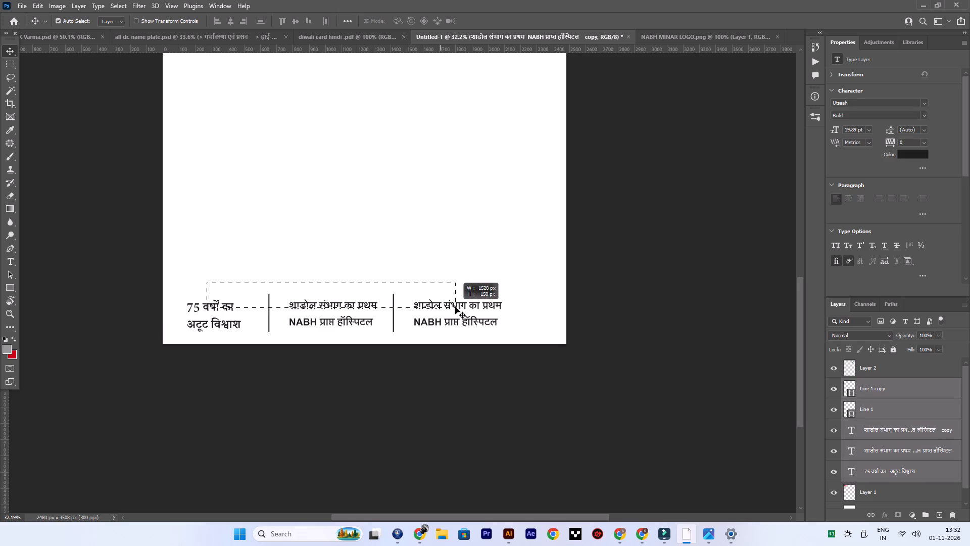
pyautogui.moveTo(455, 307); pyautogui.dragTo(459, 311)
pyautogui.moveTo(450, 305); pyautogui.dragTo(471, 305)
# Draw a rectangle about 2622 by 109 px across the page's bottom edge with the Rectangle tool.
pyautogui.keyDown('alt'); pyautogui.scroll(-3, 390, 294); pyautogui.keyUp('alt')
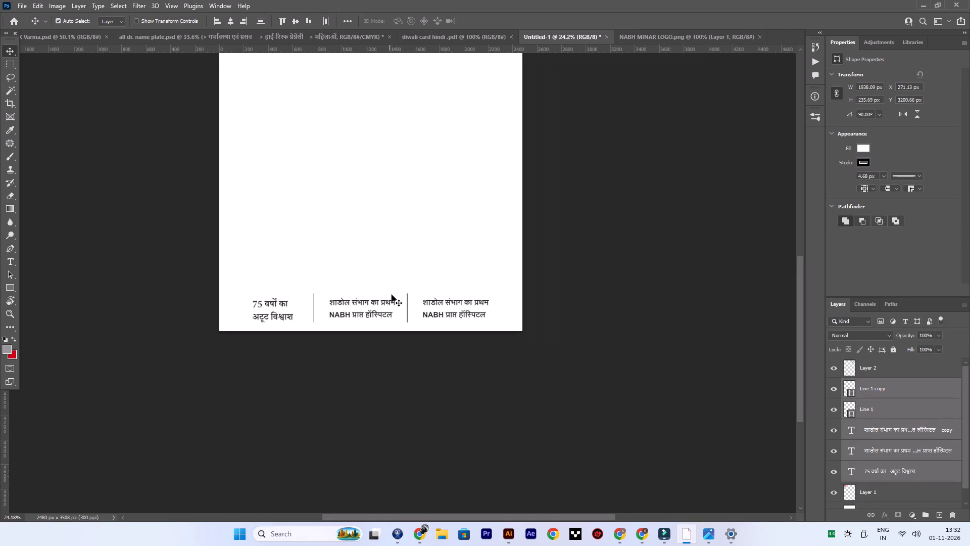
pyautogui.scroll(5, 393, 295)
pyautogui.keyDown('alt'); pyautogui.scroll(-2, 380, 293); pyautogui.keyUp('alt')
pyautogui.scroll(9, 380, 293)
pyautogui.keyDown('alt'); pyautogui.scroll(-2, 380, 293); pyautogui.keyUp('alt')
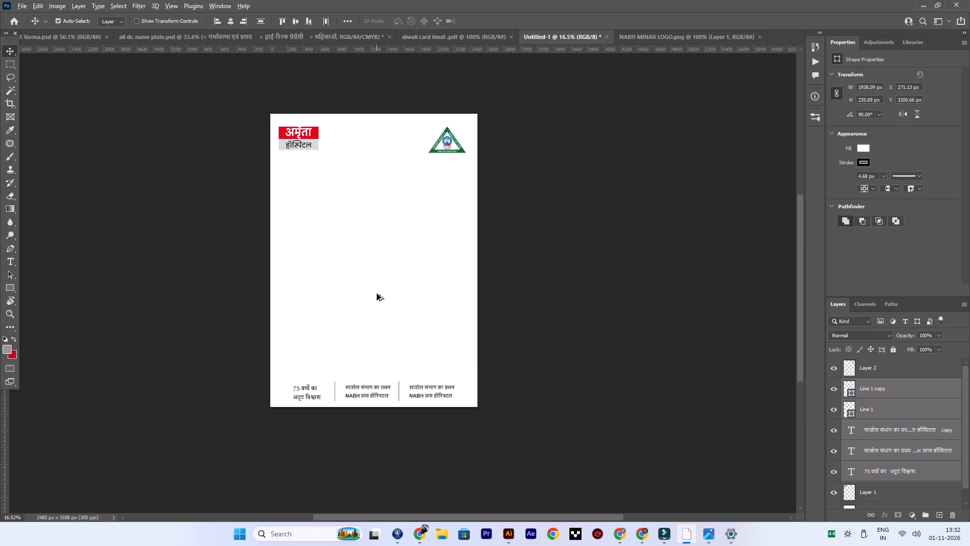
pyautogui.rightClick(8, 291)
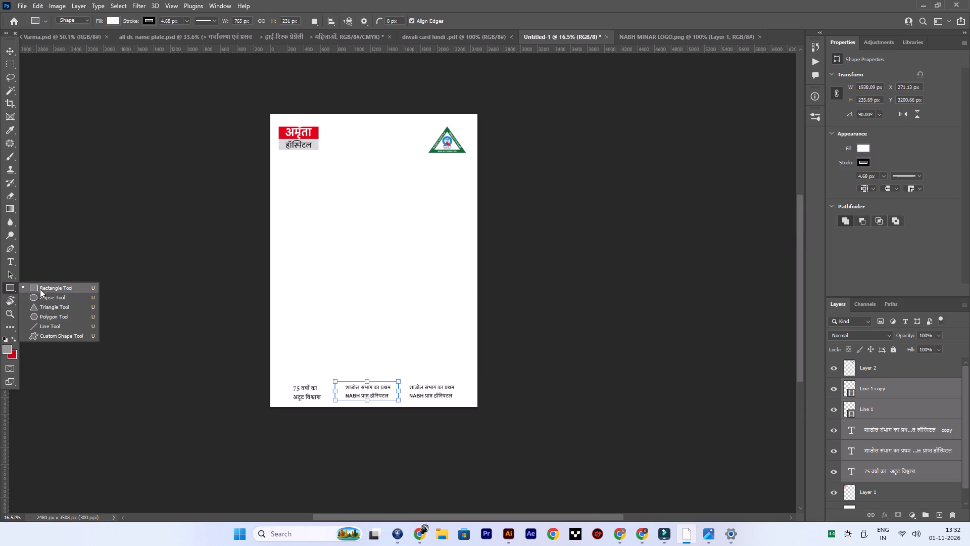
pyautogui.click(40, 289)
pyautogui.moveTo(267, 402); pyautogui.dragTo(486, 414)
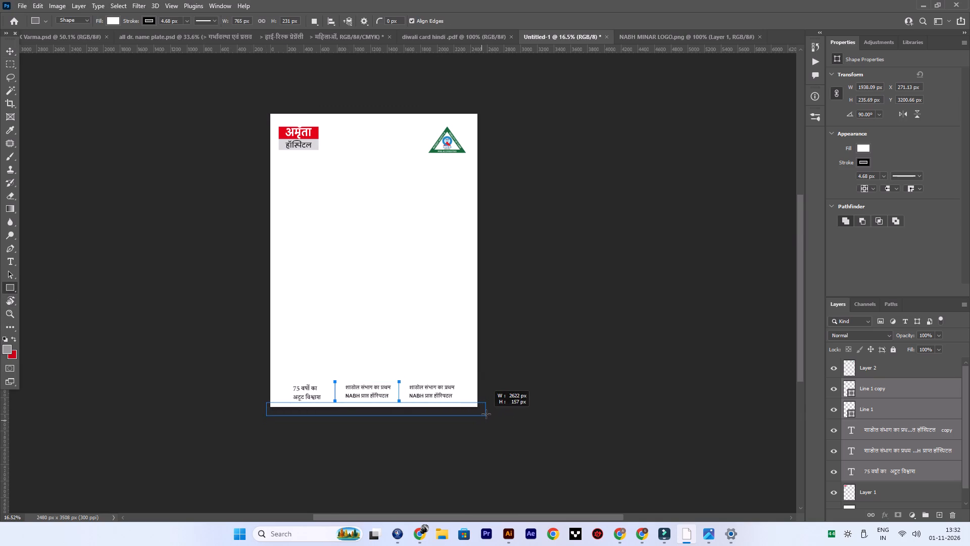
pyautogui.moveTo(486, 414); pyautogui.dragTo(486, 411)
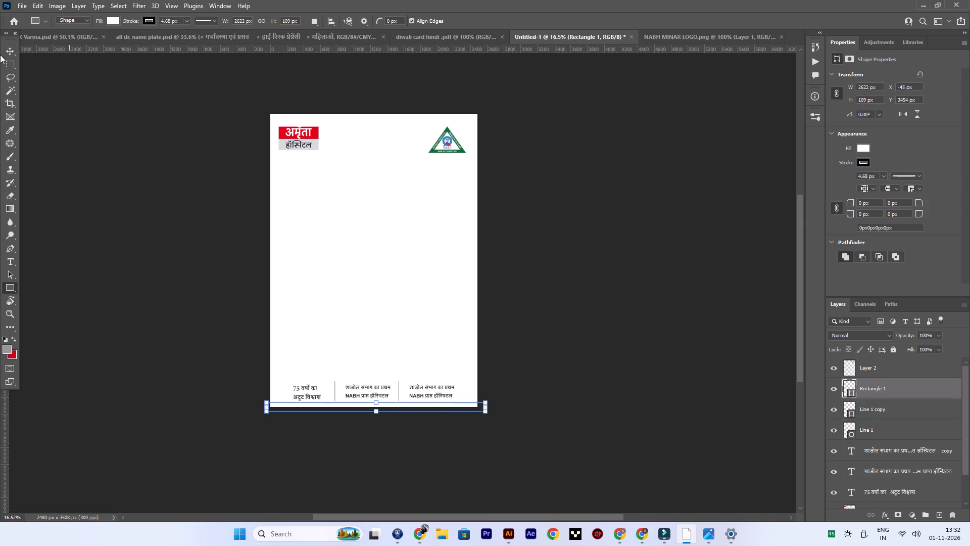
pyautogui.click(8, 51)
# Remove the bottom rectangle's stroke and fill it with the recently used bright red.
pyautogui.click(861, 163)
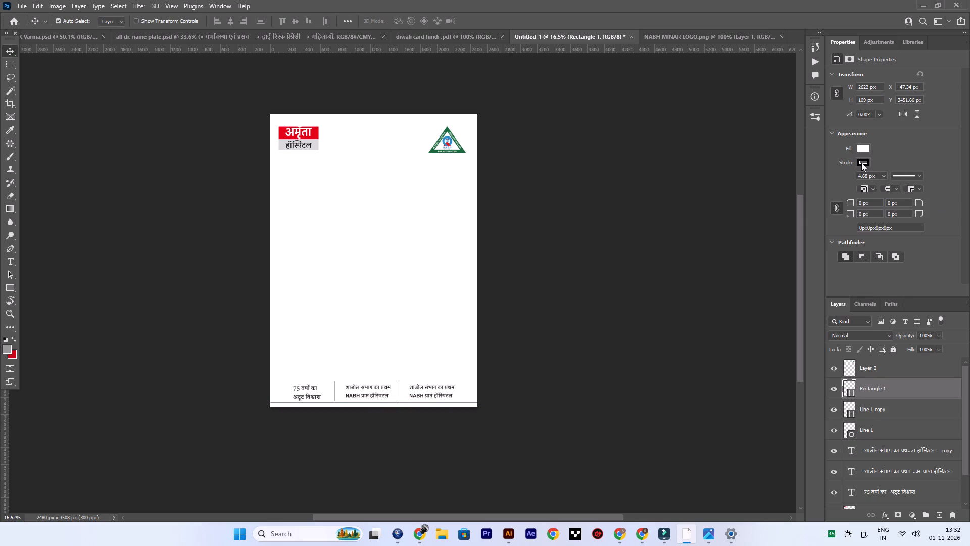
pyautogui.click(834, 181)
pyautogui.click(899, 147)
pyautogui.click(864, 147)
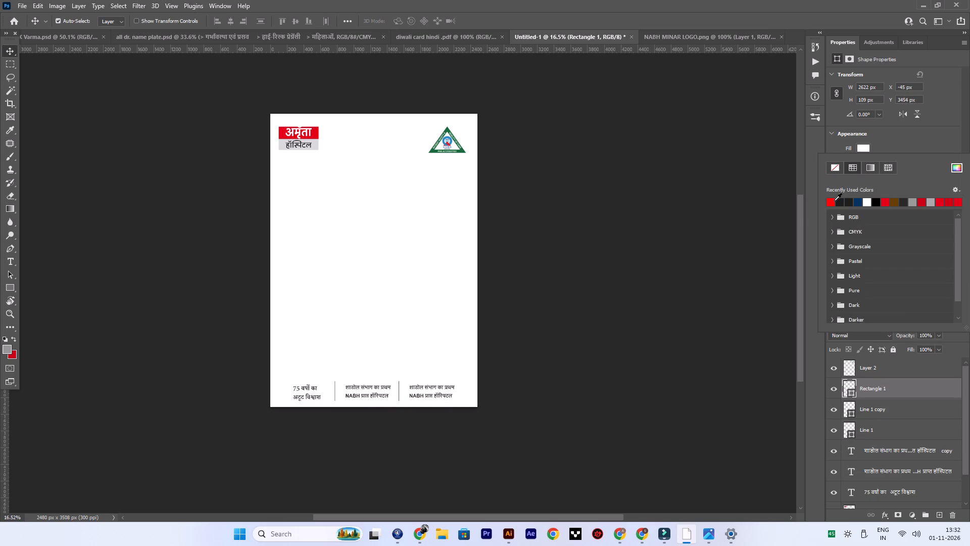
pyautogui.click(833, 204)
pyautogui.click(700, 243)
# Reposition the red bar at the page bottom to Y 3475 px, leaving a thin strip below the footer texts.
pyautogui.scroll(-9, 699, 243)
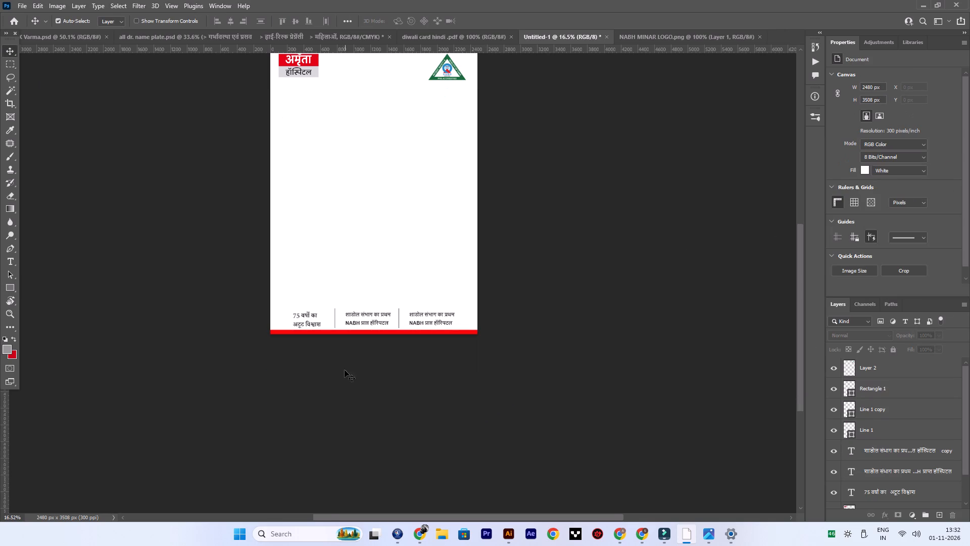
pyautogui.keyDown('alt'); pyautogui.scroll(6, 345, 369); pyautogui.keyUp('alt')
pyautogui.click(353, 367)
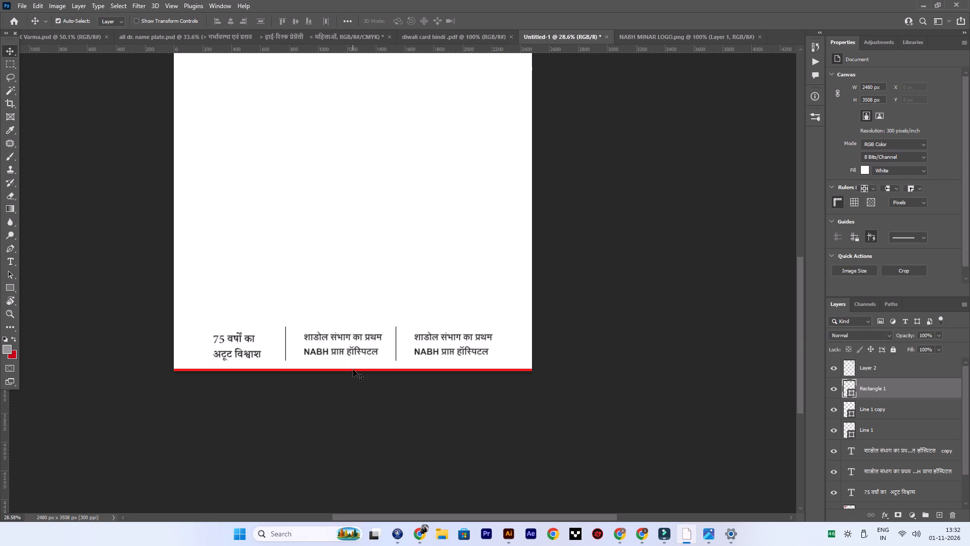
pyautogui.press('Up')
pyautogui.press('Up')
pyautogui.press('Up')
pyautogui.press('Up')
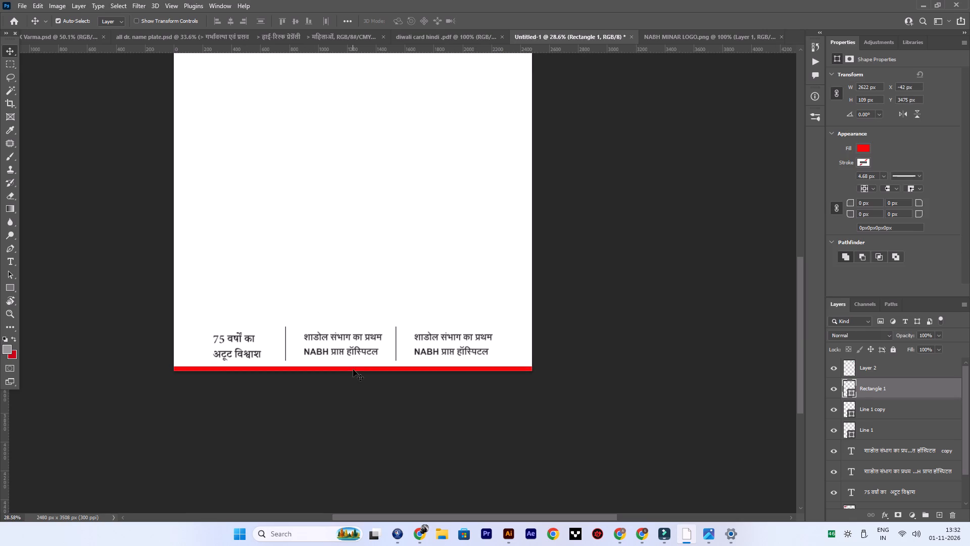
pyautogui.scroll(6, 455, 365)
pyautogui.click(624, 348)
# Check the alignment of the hospital and NABH logos against a temporary horizontal guide, and remove the guide.
pyautogui.scroll(5, 624, 353)
pyautogui.keyDown('alt'); pyautogui.scroll(-3, 405, 335); pyautogui.keyUp('alt')
pyautogui.scroll(6, 405, 335)
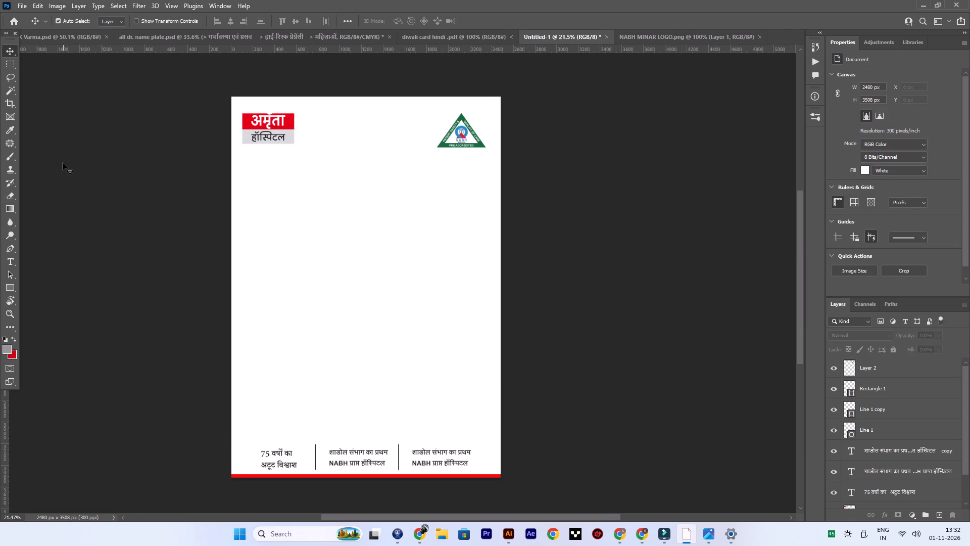
pyautogui.moveTo(320, 49); pyautogui.dragTo(322, 113)
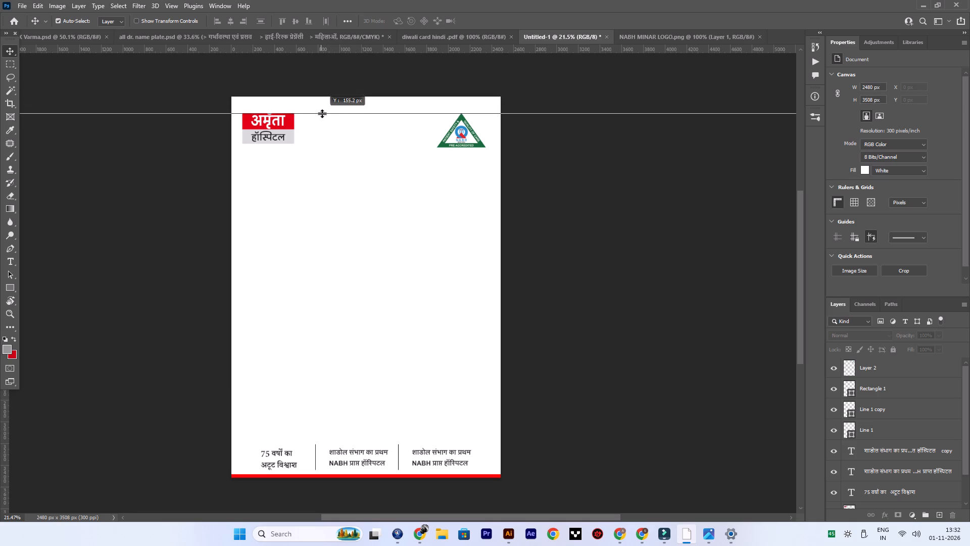
pyautogui.moveTo(322, 113); pyautogui.dragTo(323, 111)
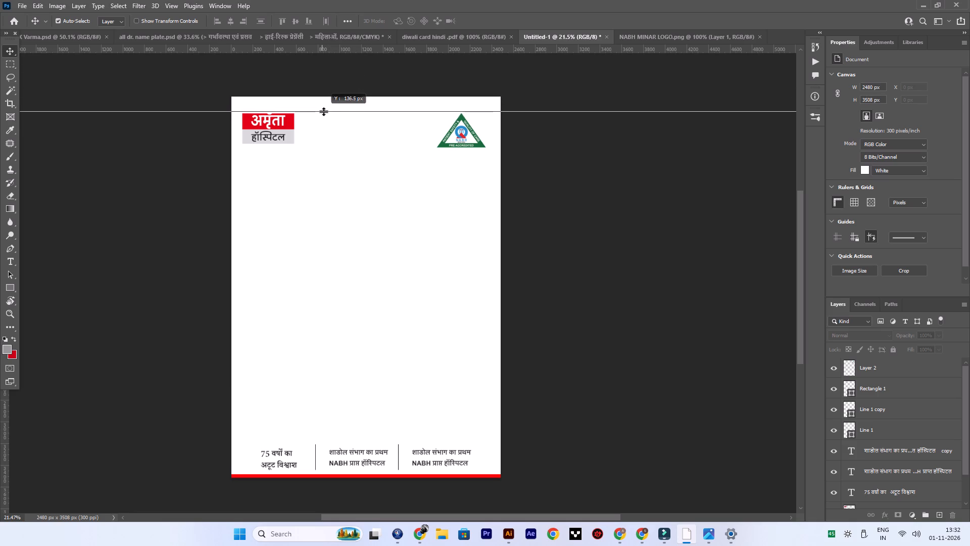
pyautogui.moveTo(323, 111); pyautogui.dragTo(324, 113)
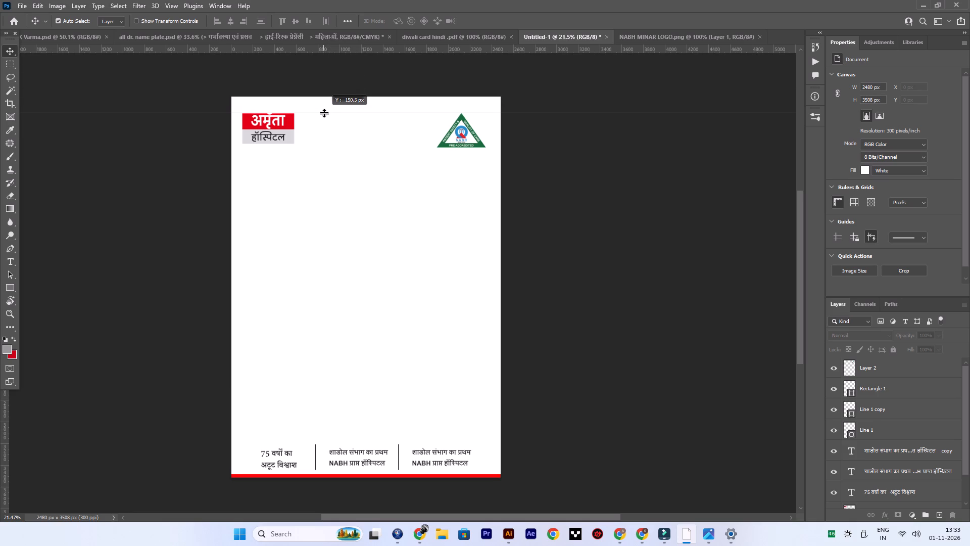
pyautogui.moveTo(324, 113); pyautogui.dragTo(327, 147)
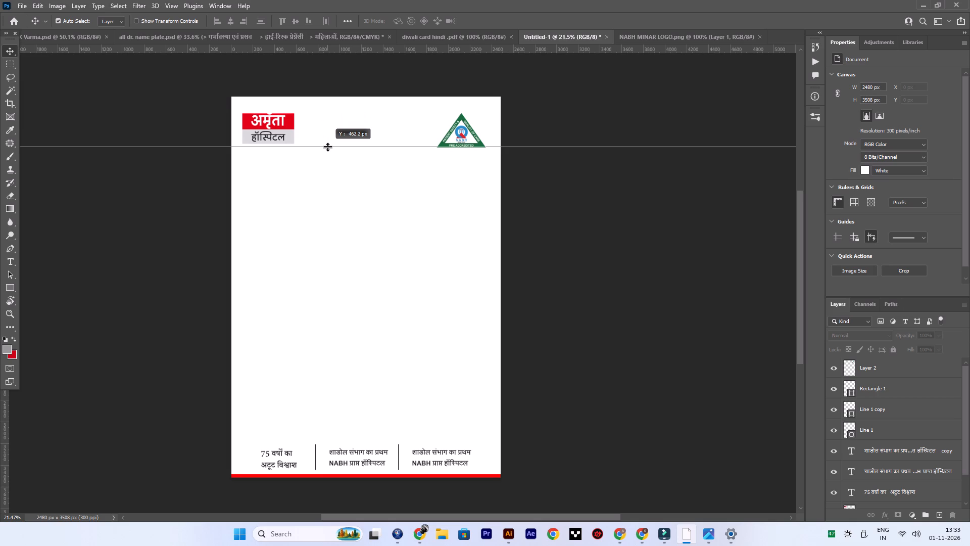
pyautogui.moveTo(327, 147); pyautogui.dragTo(327, 137)
pyautogui.moveTo(326, 132); pyautogui.dragTo(327, 107)
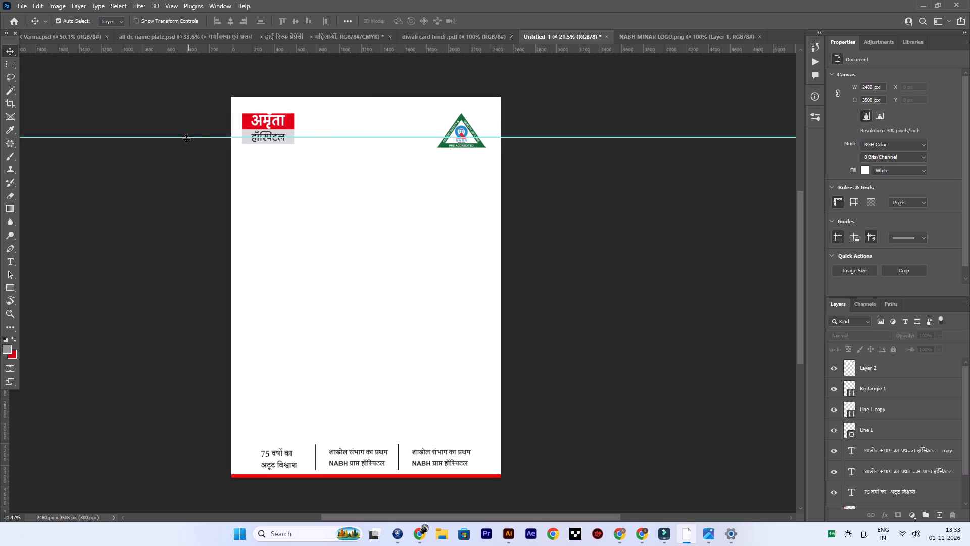
pyautogui.moveTo(185, 137); pyautogui.dragTo(194, 114)
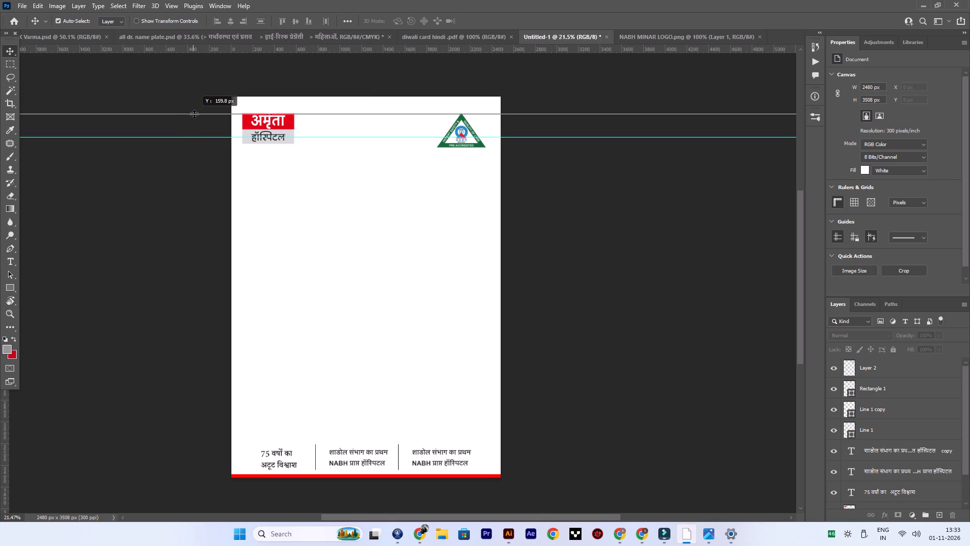
pyautogui.moveTo(194, 114); pyautogui.dragTo(196, 113)
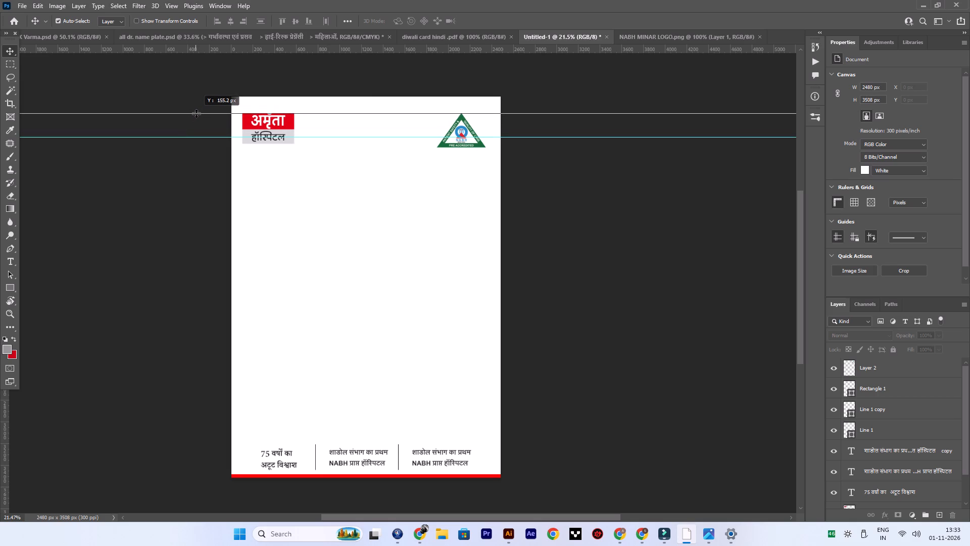
pyautogui.moveTo(196, 113); pyautogui.dragTo(216, 40)
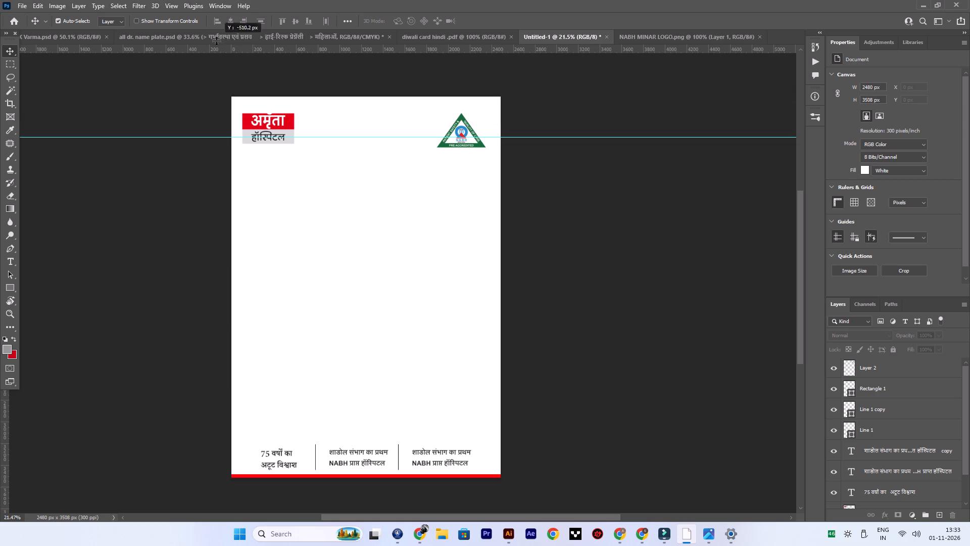
pyautogui.moveTo(216, 40); pyautogui.dragTo(216, 50)
# Review the overall page layout and examine the three-part footer and red bar up close.
pyautogui.keyDown('alt'); pyautogui.scroll(-3, 294, 175); pyautogui.keyUp('alt')
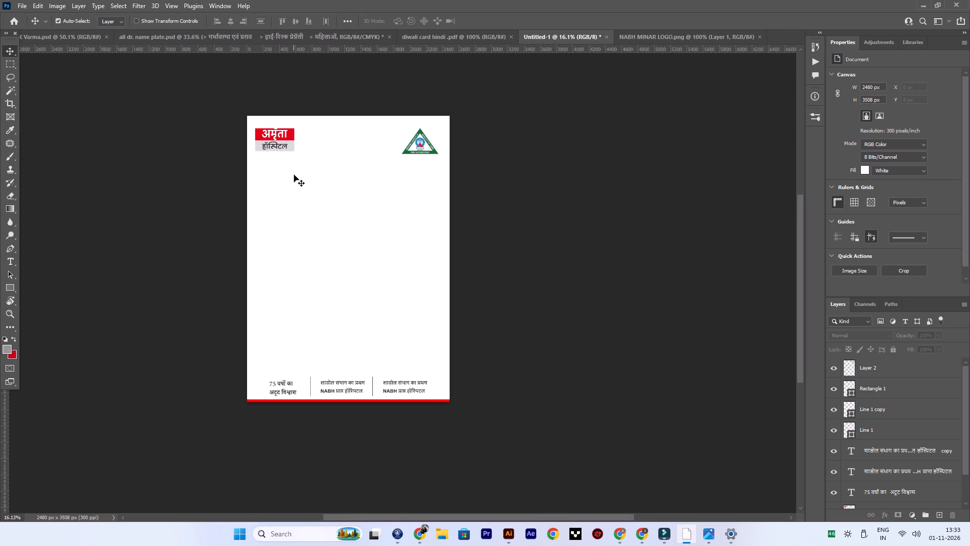
pyautogui.keyDown('alt'); pyautogui.scroll(-2, 333, 192); pyautogui.keyUp('alt')
pyautogui.keyDown('alt'); pyautogui.scroll(5, 345, 239); pyautogui.keyUp('alt')
pyautogui.scroll(-3, 344, 238)
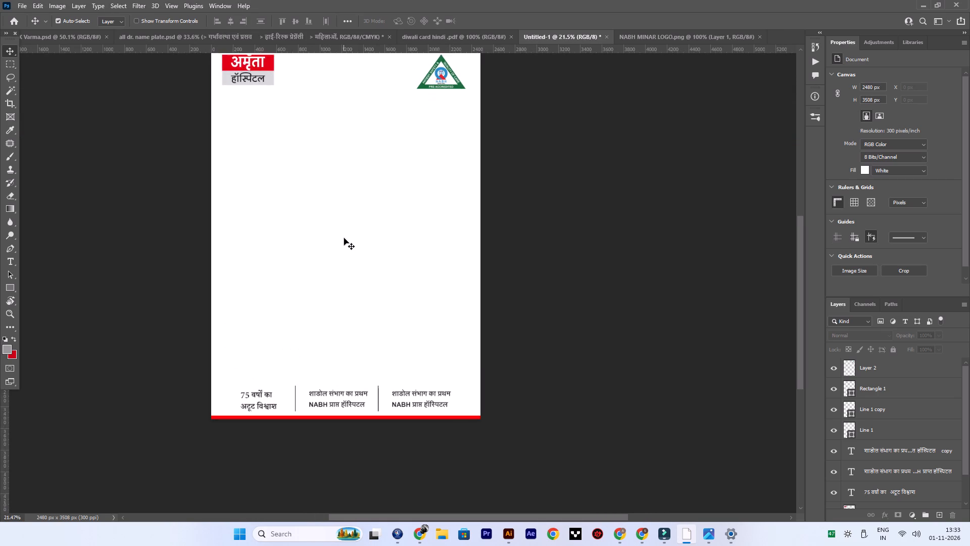
pyautogui.scroll(-8, 344, 238)
pyautogui.keyDown('alt'); pyautogui.scroll(3, 486, 354); pyautogui.keyUp('alt')
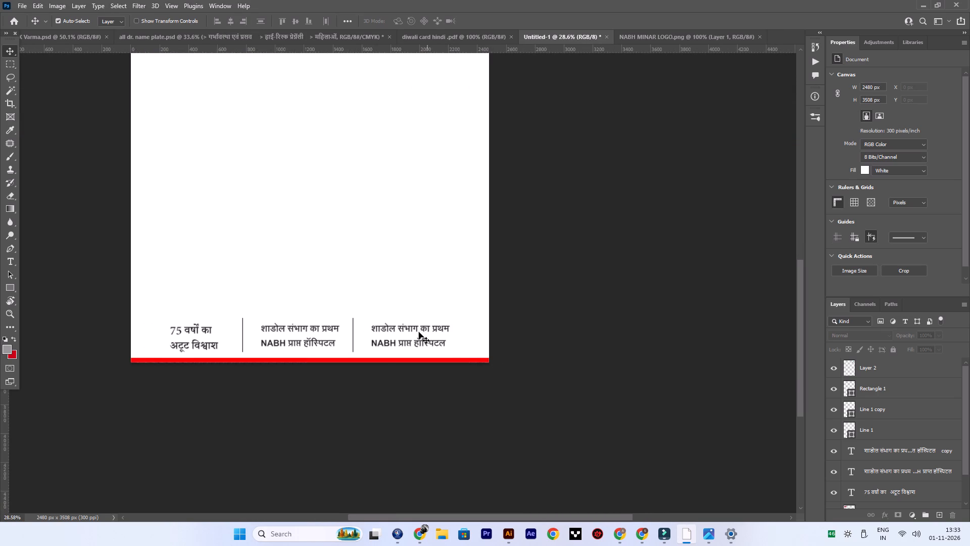
pyautogui.keyDown('alt'); pyautogui.scroll(-2, 419, 332); pyautogui.keyUp('alt')
pyautogui.keyDown('alt'); pyautogui.scroll(5, 386, 334); pyautogui.keyUp('alt')
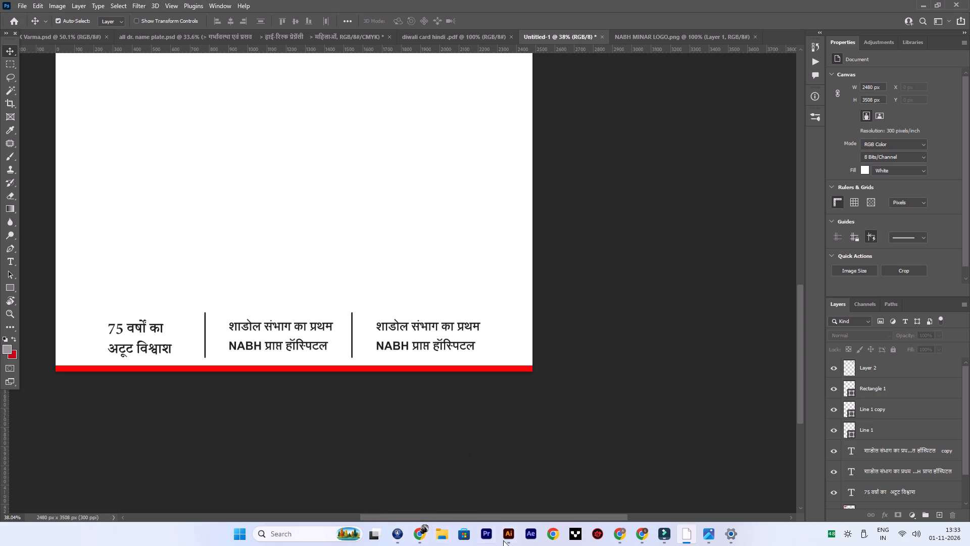
# Switch to Chrome and search for images of "AMRITA HOSPITAL NEWS SHAHDOL" in a new tab.
pyautogui.click(644, 535)
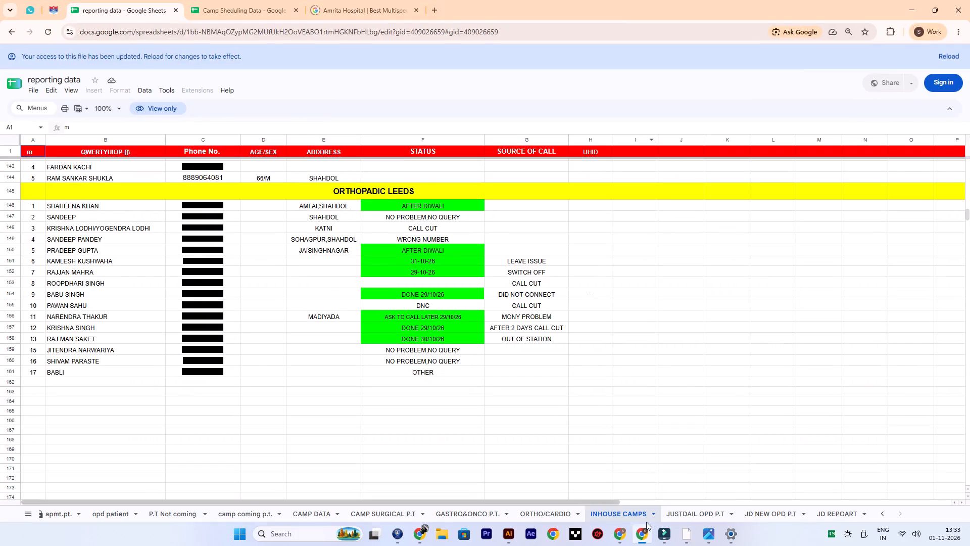
pyautogui.click(616, 530)
pyautogui.click(571, 10)
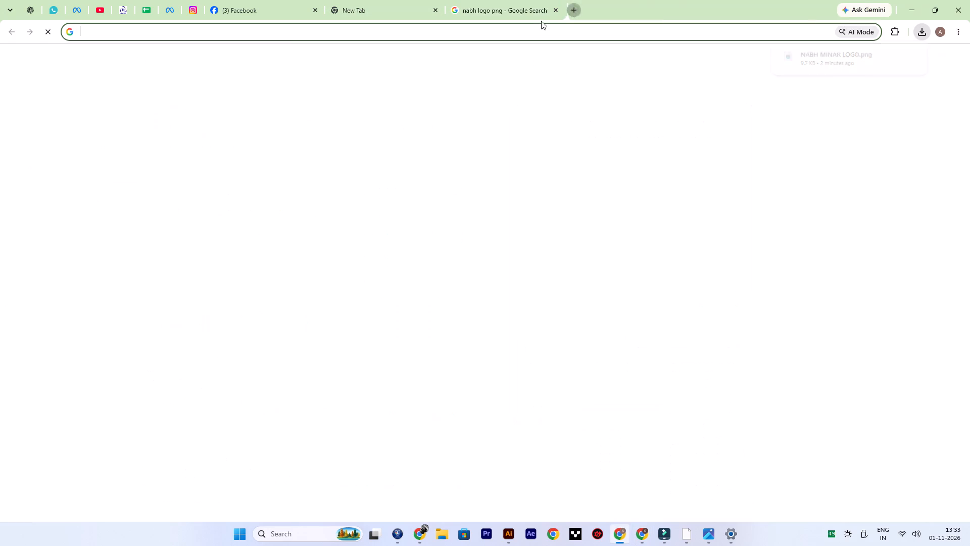
pyautogui.click(505, 34)
pyautogui.write('AMRITA HOSPITAL NEWS SHAHDOL')
pyautogui.press('Return')
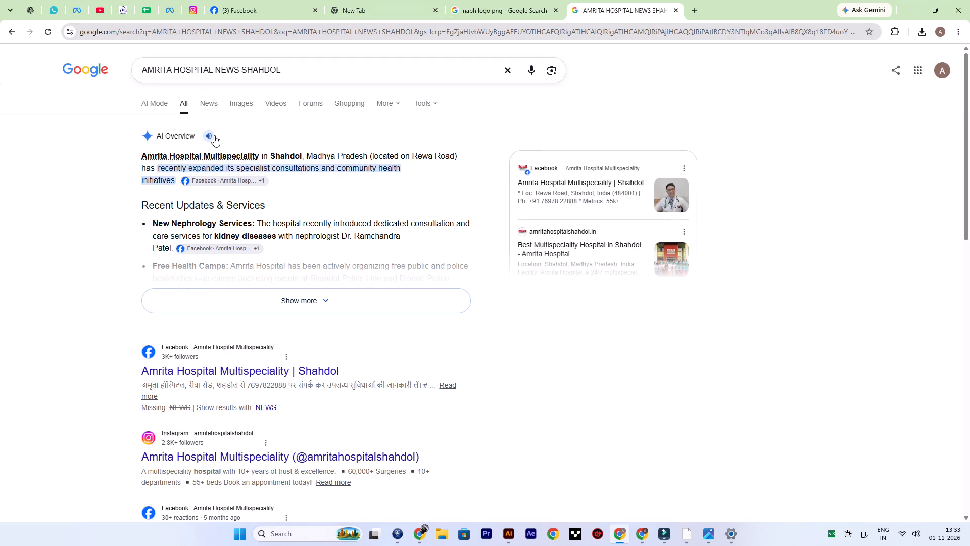
# Browse the image results for the Amrita Hospital search and preview the Instagram poster about the Mrs India award.
pyautogui.click(233, 106)
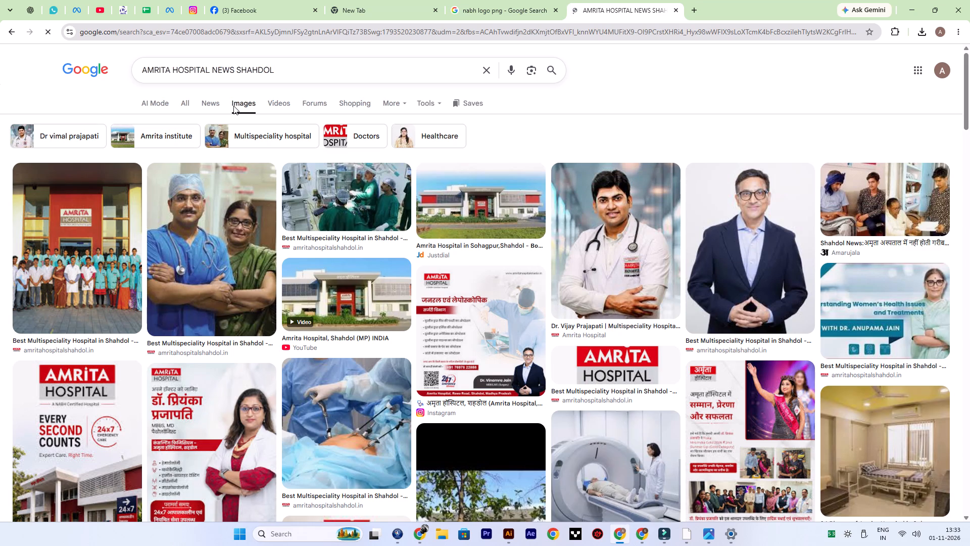
pyautogui.scroll(-6, 233, 106)
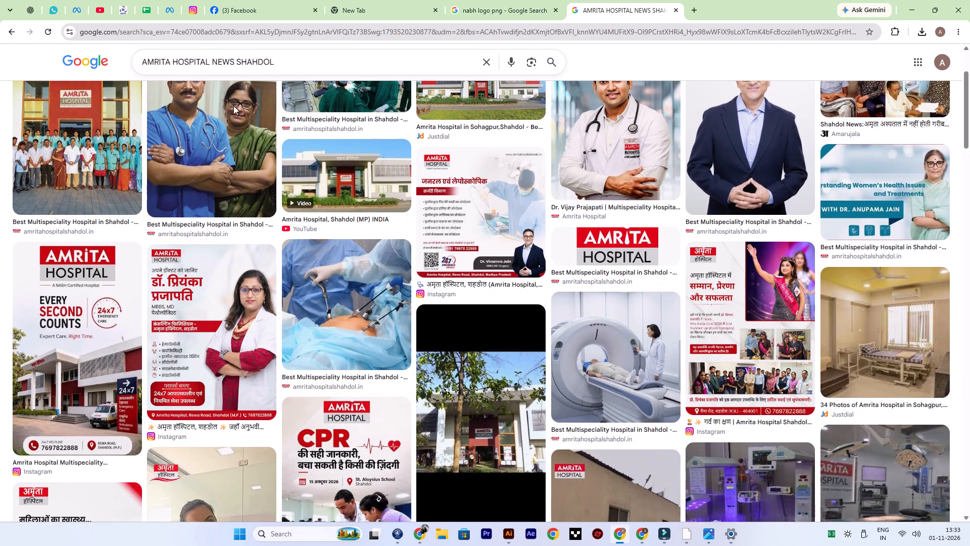
pyautogui.scroll(-1, 233, 106)
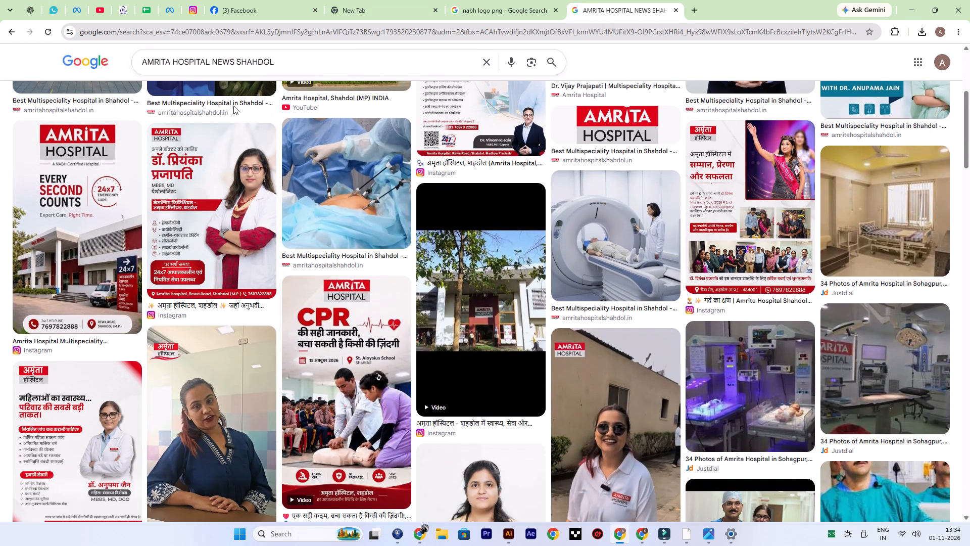
pyautogui.scroll(-3, 233, 106)
pyautogui.scroll(2, 233, 106)
pyautogui.click(753, 207)
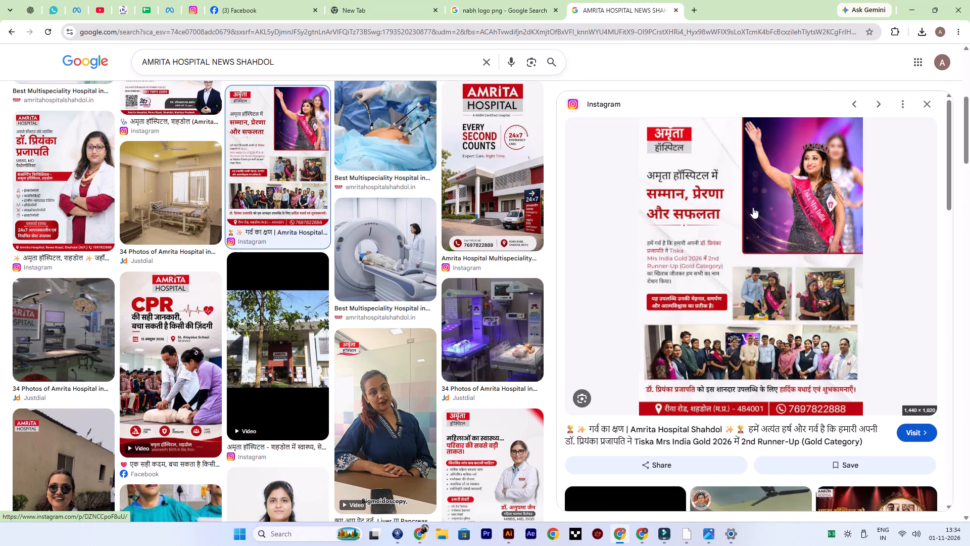
pyautogui.click(14, 30)
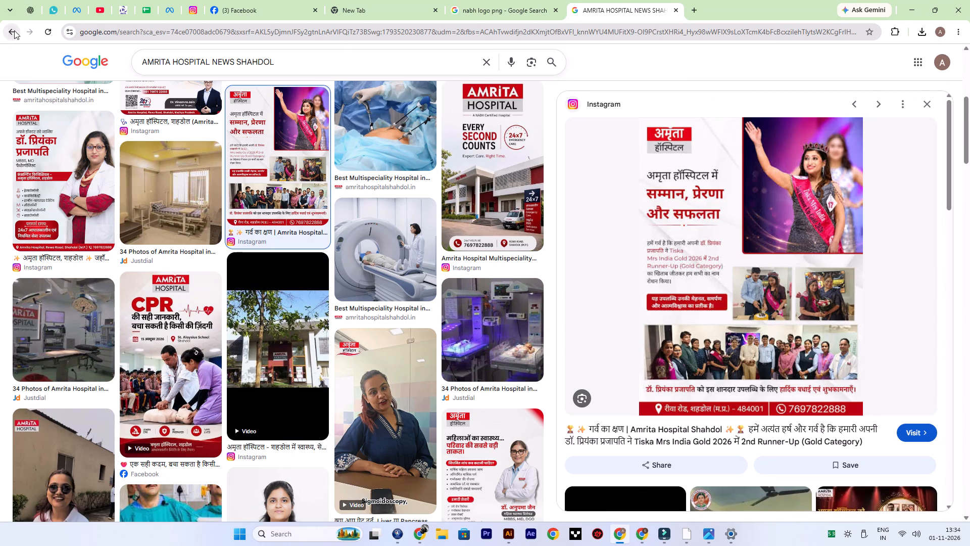
# Examine more of the Amrita Hospital image results for reference posters, news creatives and hospital photos.
pyautogui.scroll(-3, 352, 225)
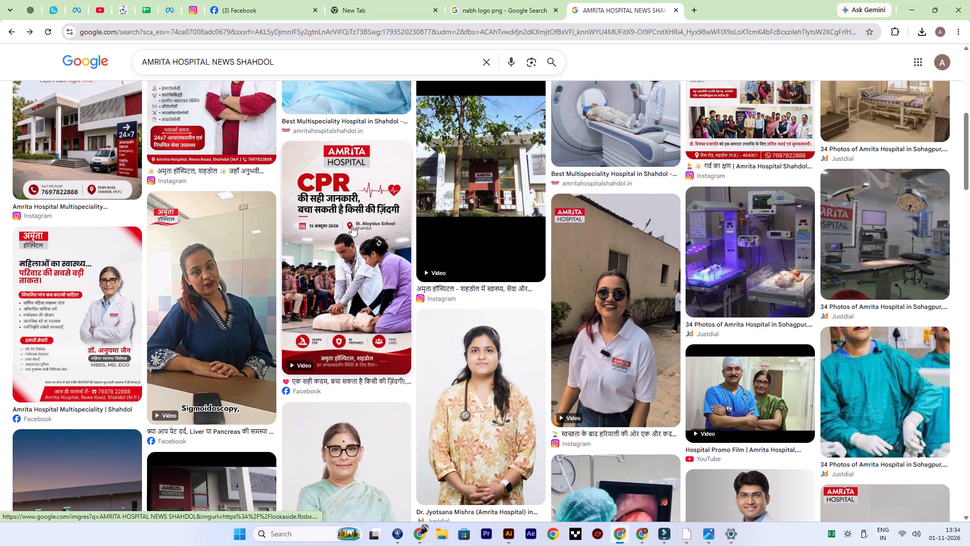
pyautogui.click(12, 33)
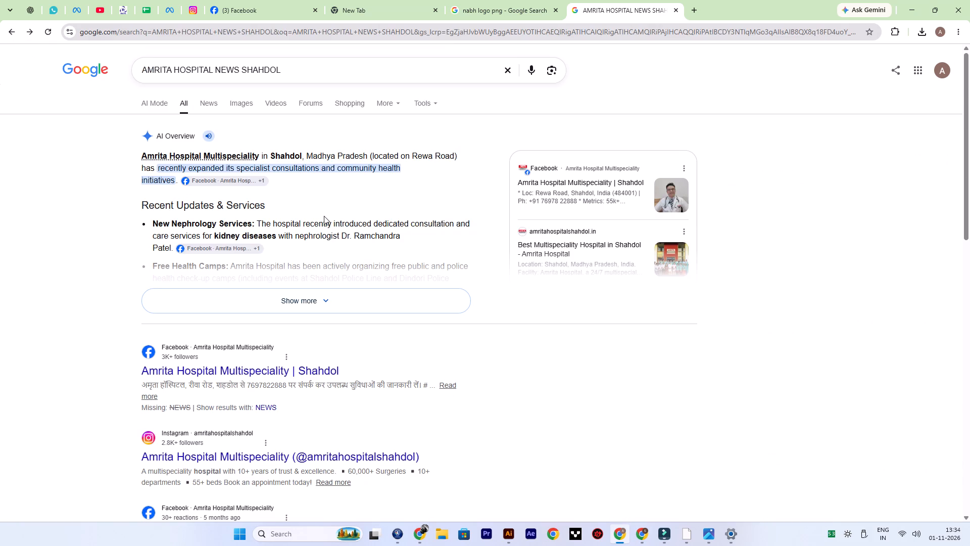
pyautogui.click(239, 105)
pyautogui.scroll(-12, 308, 200)
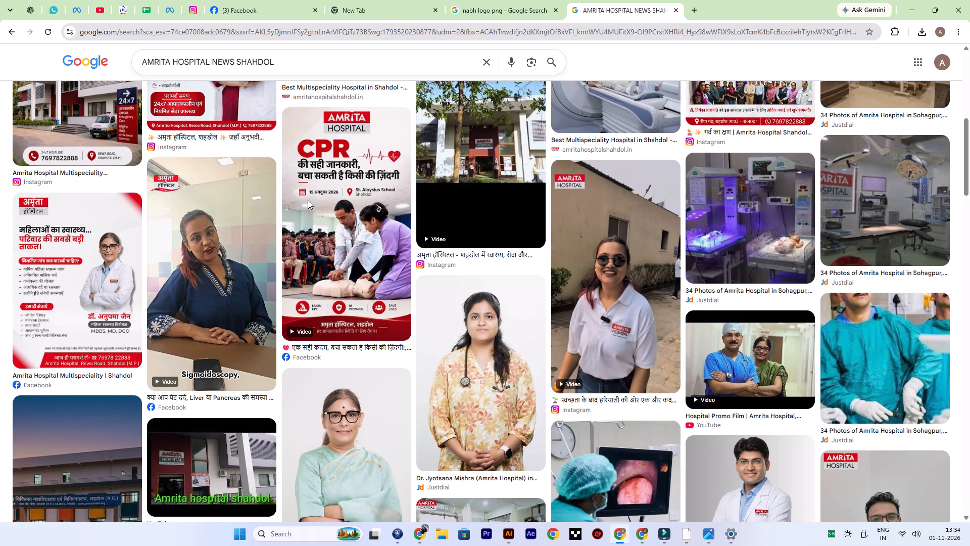
pyautogui.scroll(-4, 308, 200)
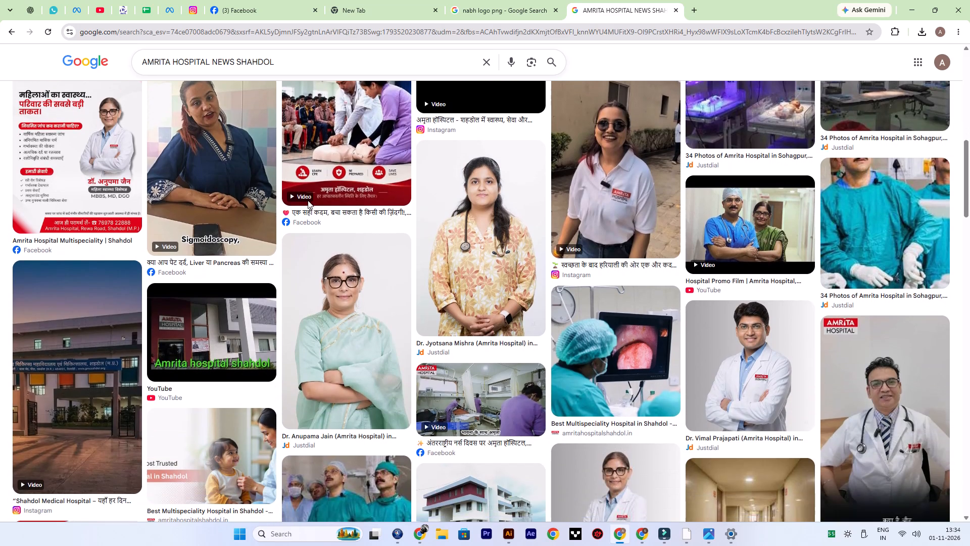
pyautogui.scroll(-6, 308, 200)
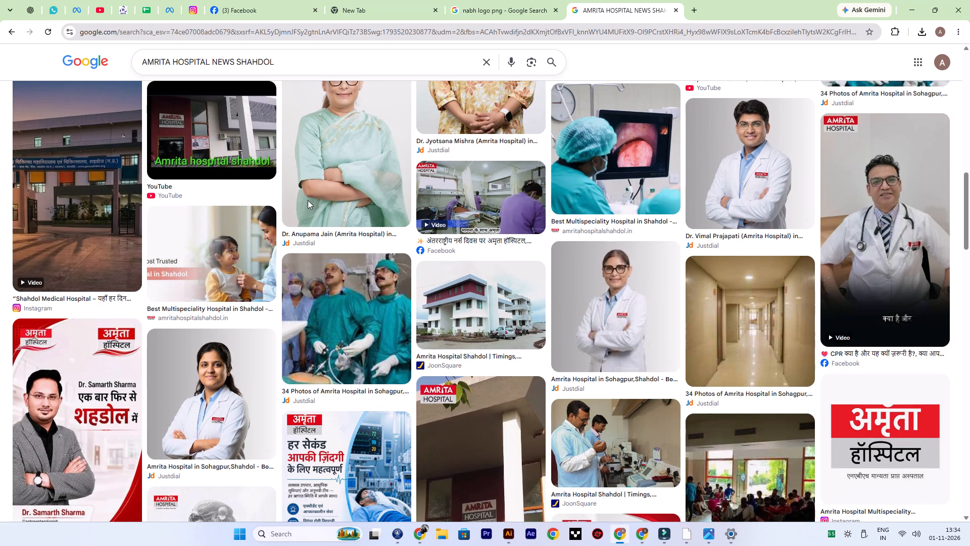
# Browse the image results to the end and back to the start for Amrita Hospital Shahdol news material.
pyautogui.scroll(2, 308, 200)
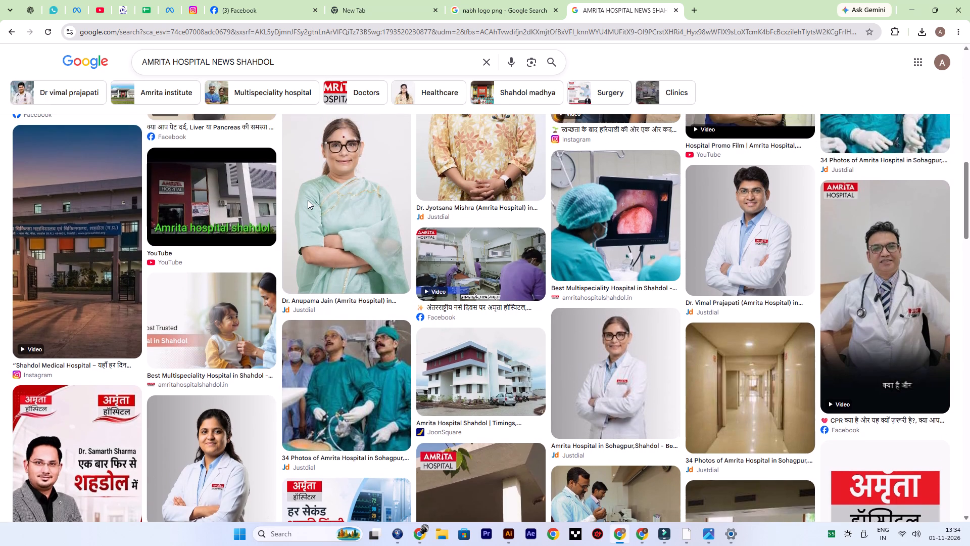
pyautogui.scroll(-8, 308, 200)
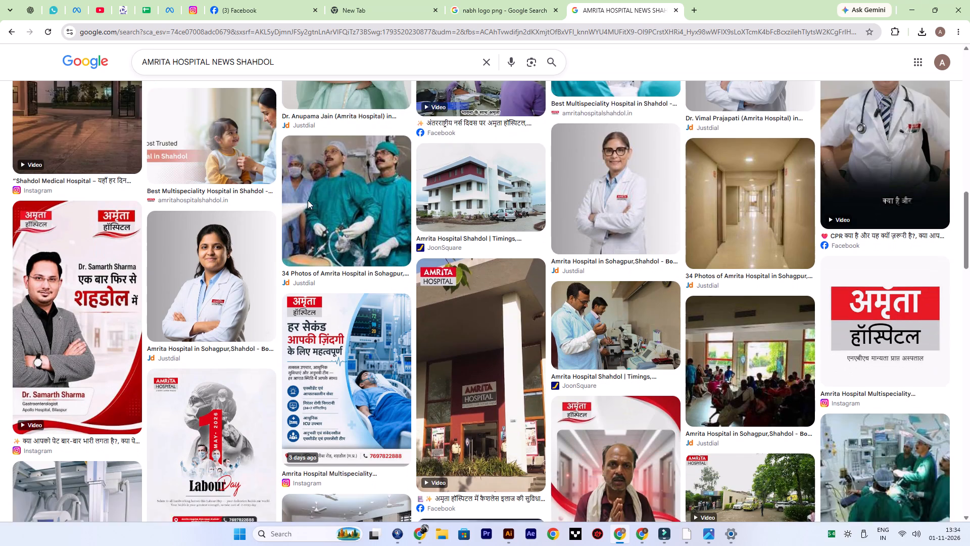
pyautogui.scroll(-7, 308, 200)
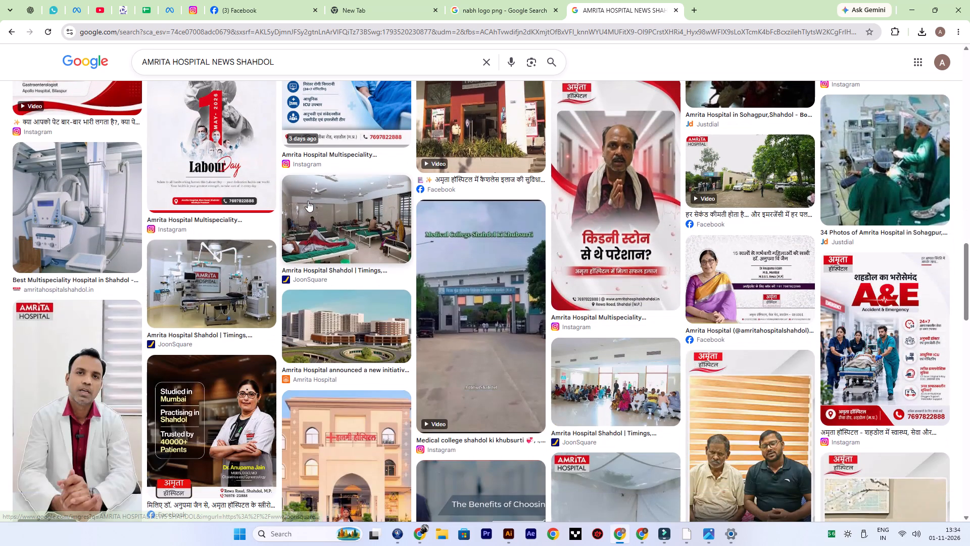
pyautogui.scroll(-4, 308, 201)
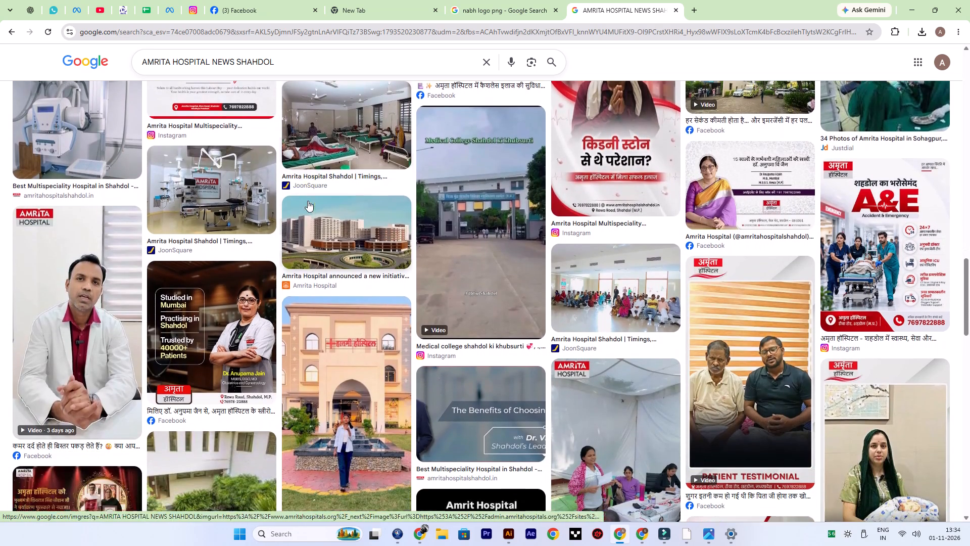
pyautogui.scroll(-11, 308, 201)
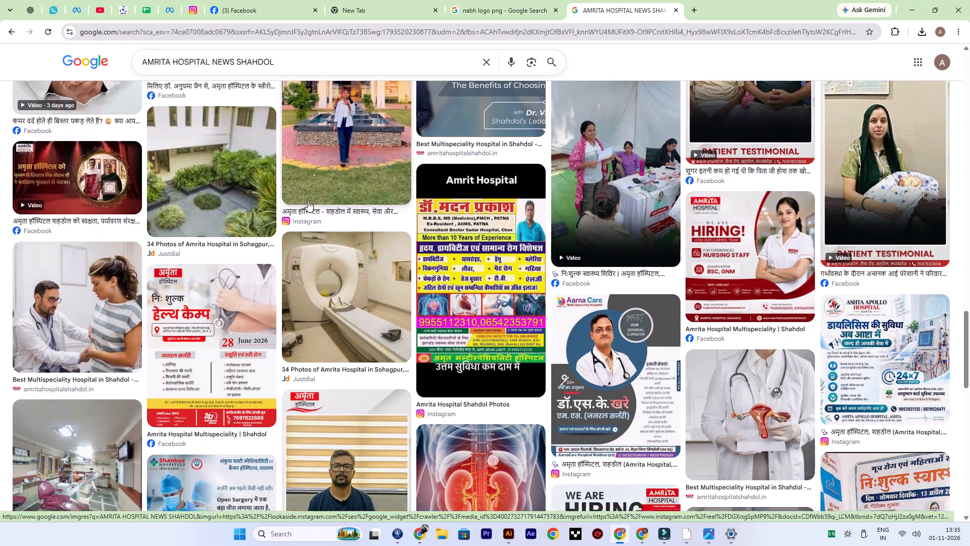
pyautogui.scroll(-8, 308, 201)
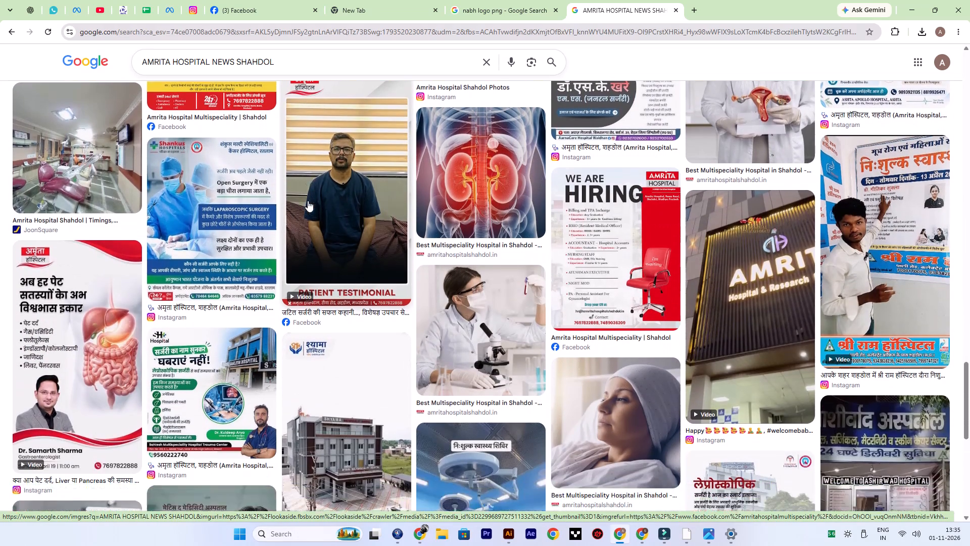
pyautogui.scroll(-8, 308, 201)
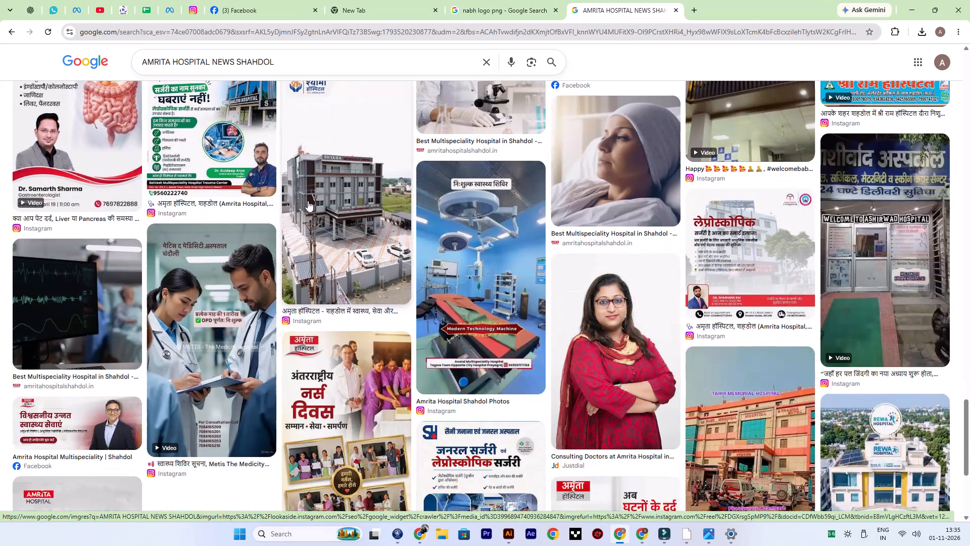
pyautogui.scroll(-8, 308, 201)
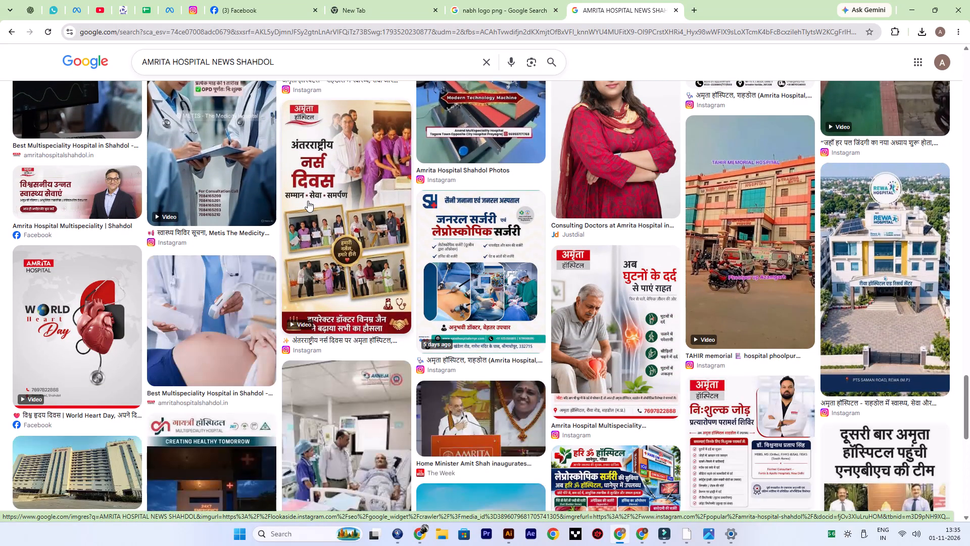
pyautogui.scroll(-7, 308, 201)
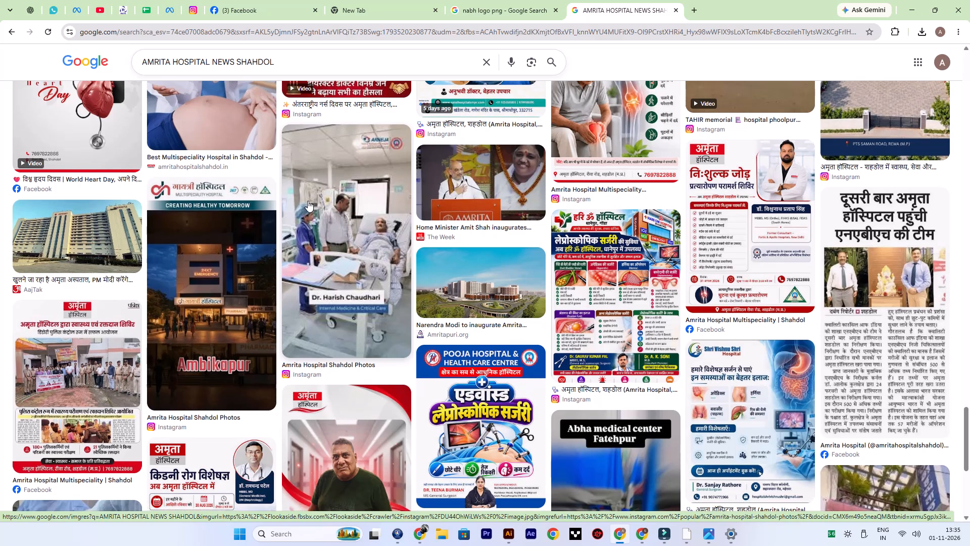
pyautogui.scroll(-9, 308, 201)
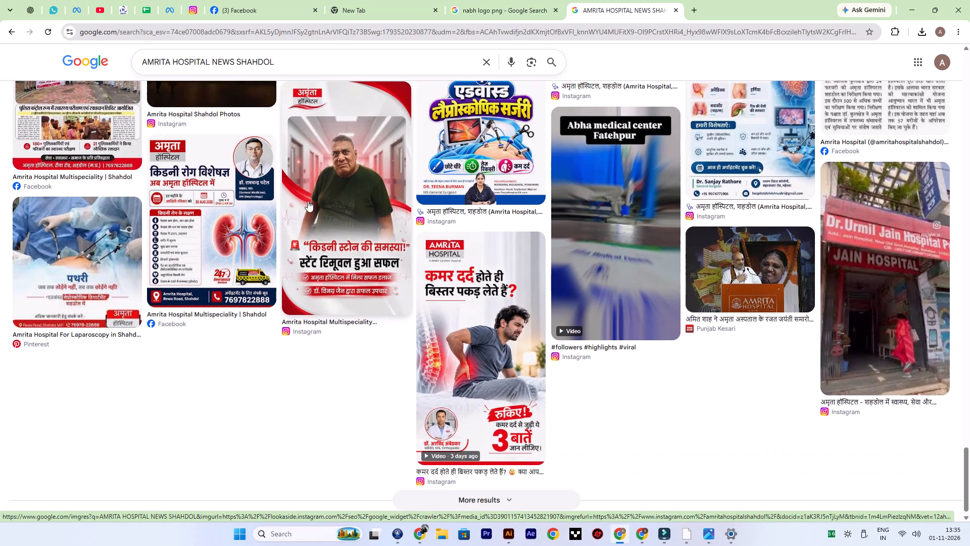
pyautogui.scroll(-8, 308, 201)
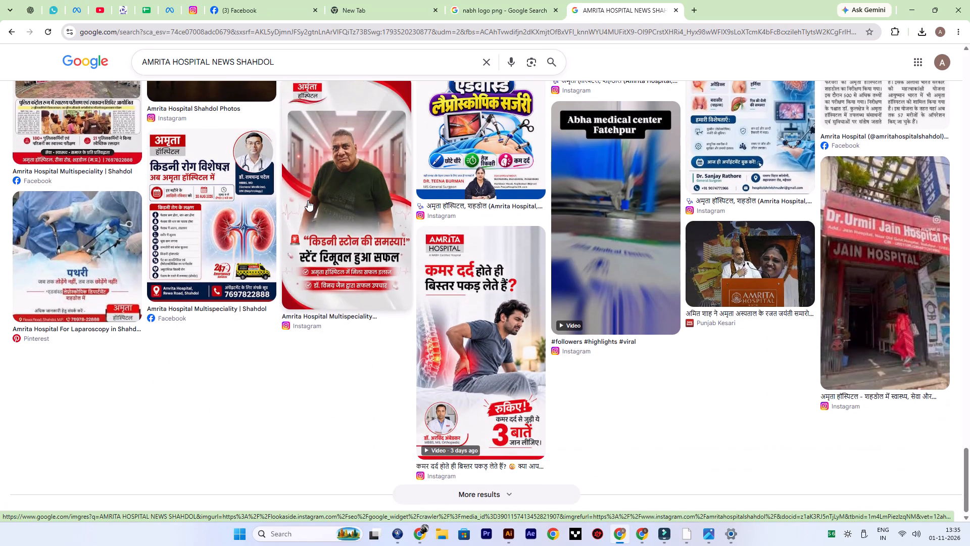
pyautogui.scroll(-7, 308, 200)
pyautogui.scroll(6, 308, 200)
pyautogui.scroll(20, 308, 200)
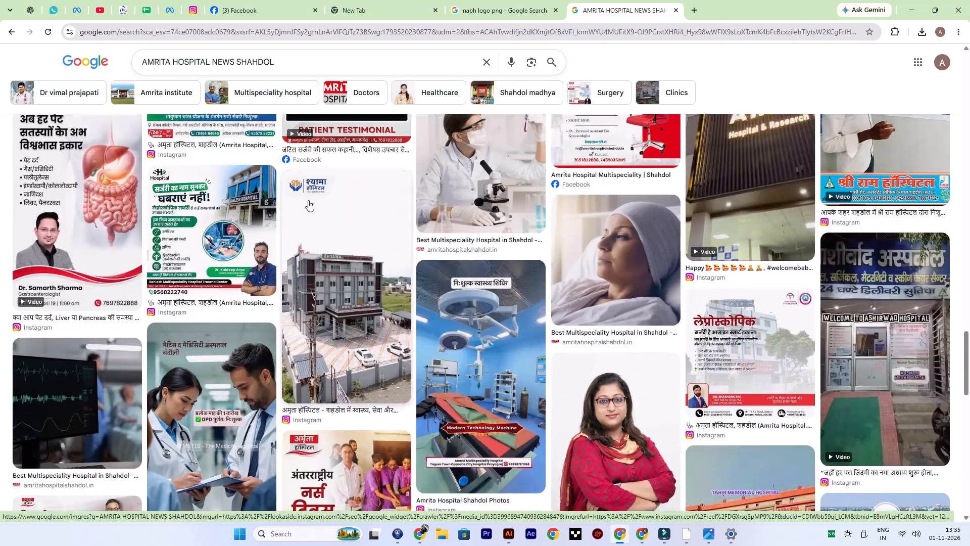
pyautogui.scroll(20, 308, 200)
pyautogui.scroll(15, 308, 200)
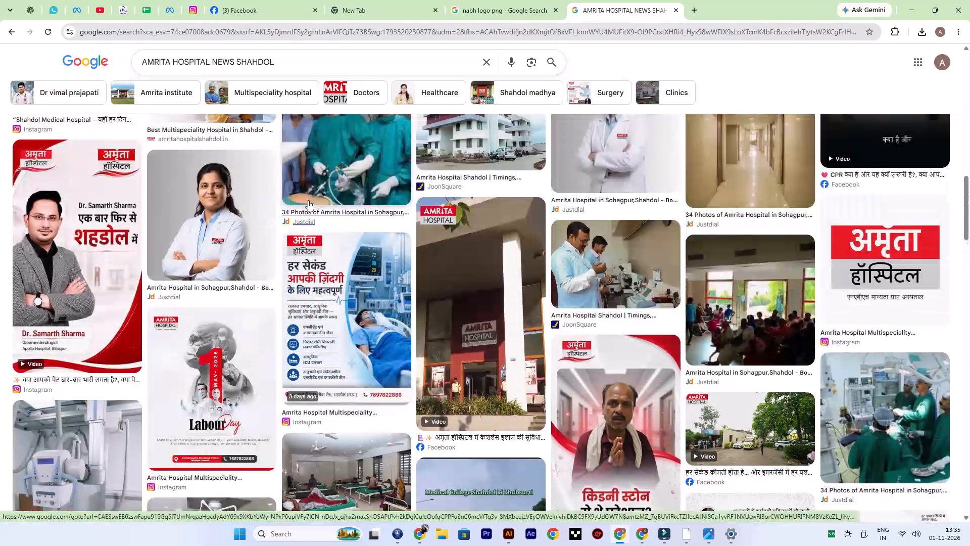
pyautogui.scroll(14, 308, 200)
pyautogui.scroll(18, 308, 200)
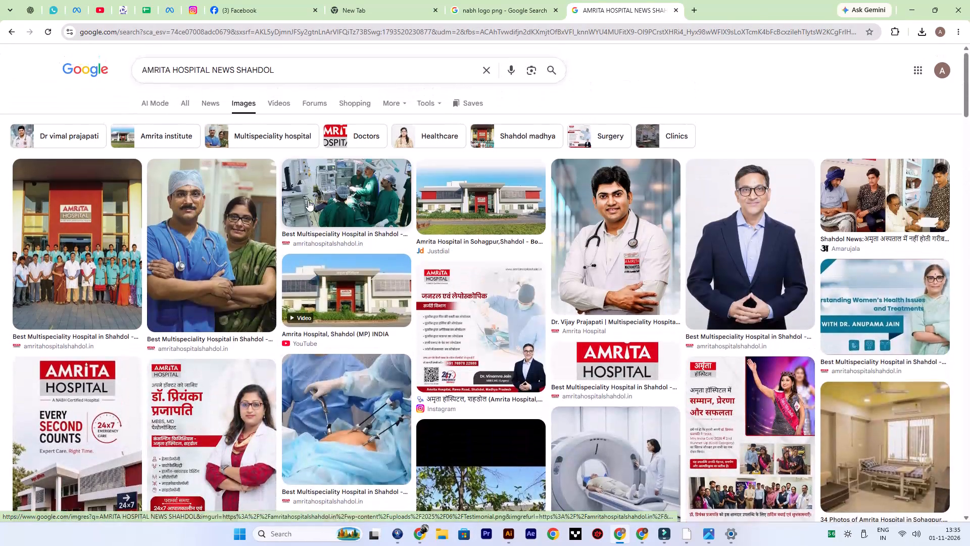
pyautogui.scroll(11, 308, 200)
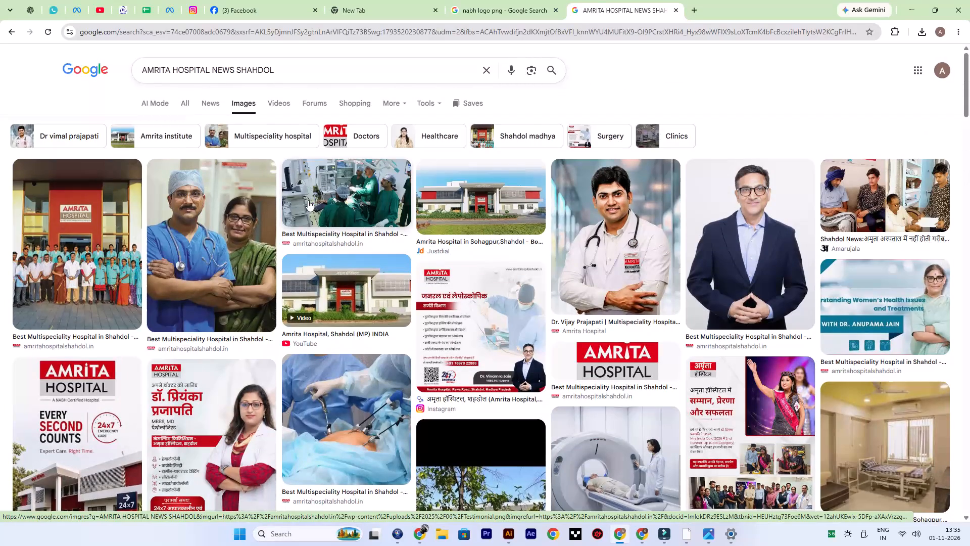
pyautogui.scroll(3, 308, 200)
pyautogui.scroll(-2, 308, 200)
pyautogui.scroll(2, 308, 200)
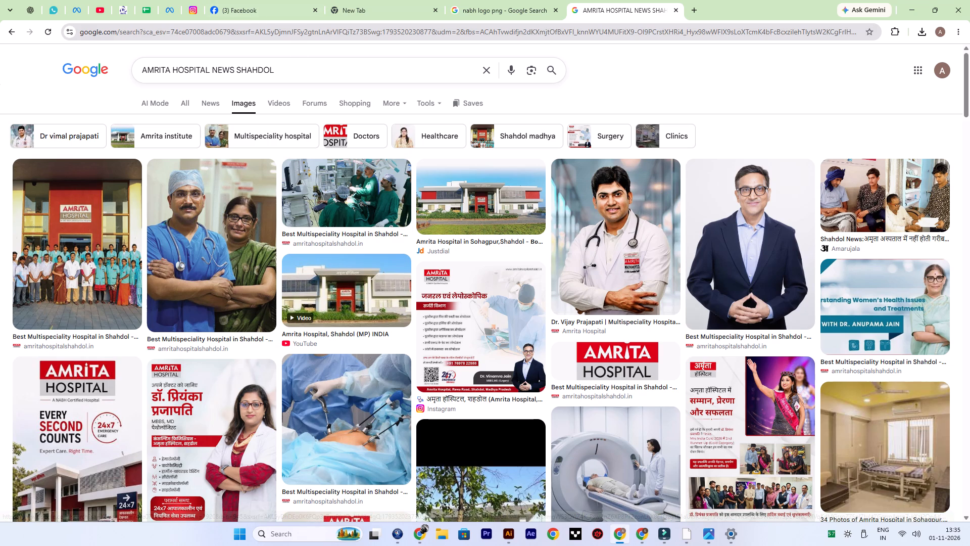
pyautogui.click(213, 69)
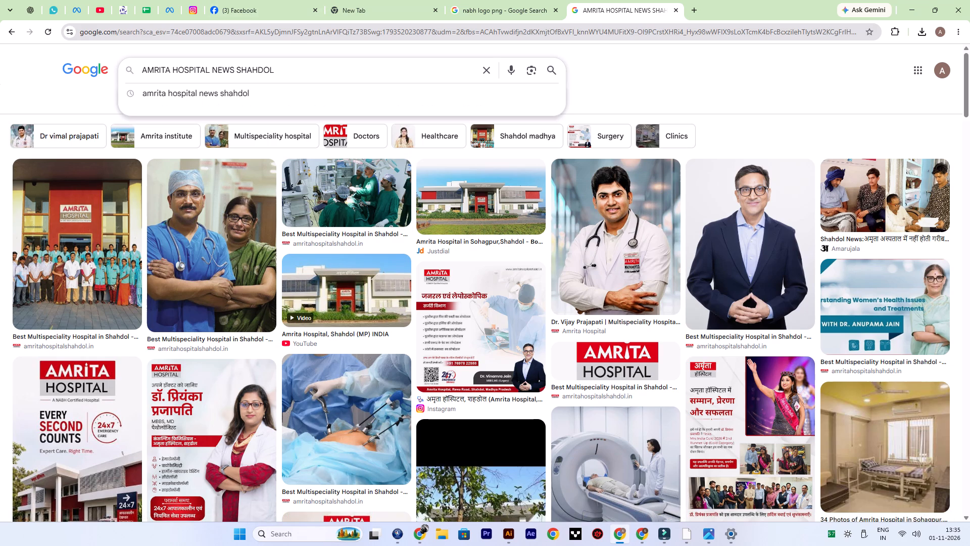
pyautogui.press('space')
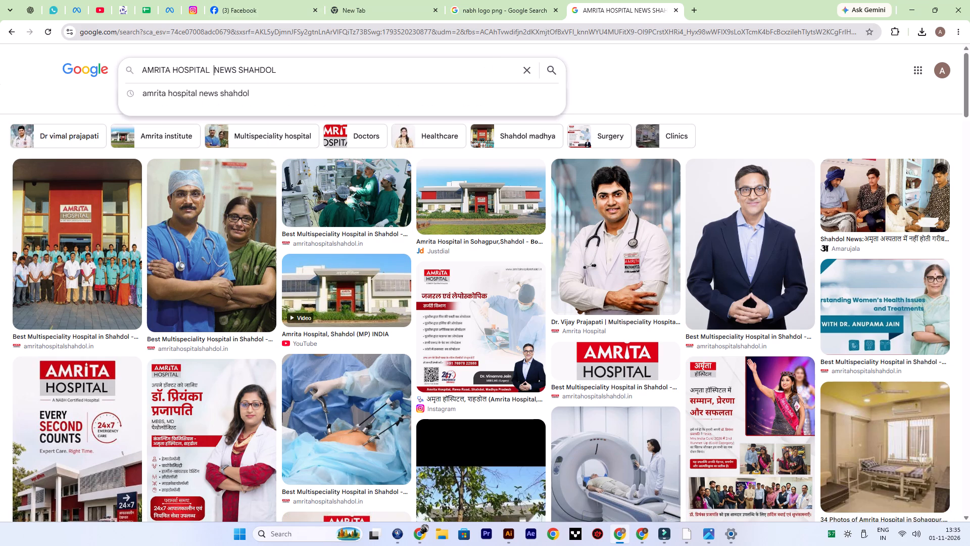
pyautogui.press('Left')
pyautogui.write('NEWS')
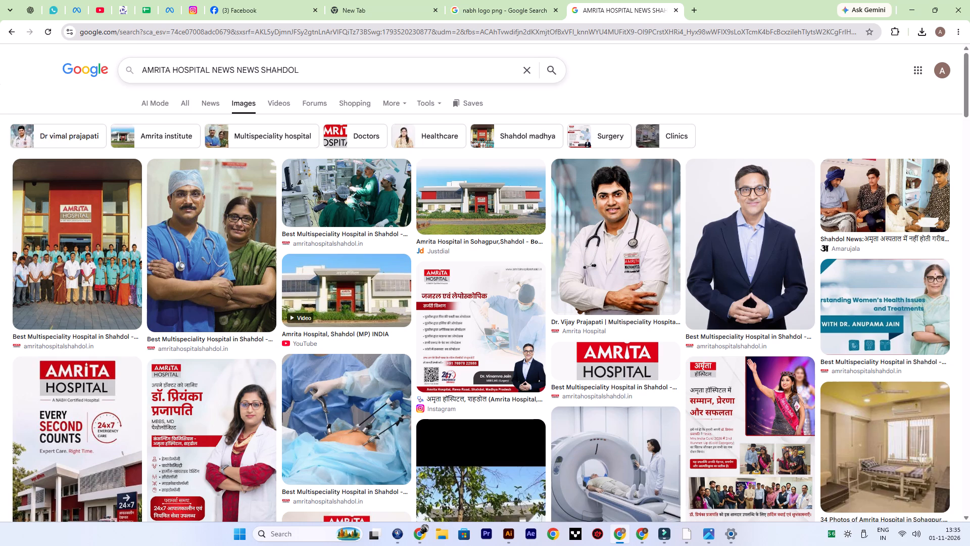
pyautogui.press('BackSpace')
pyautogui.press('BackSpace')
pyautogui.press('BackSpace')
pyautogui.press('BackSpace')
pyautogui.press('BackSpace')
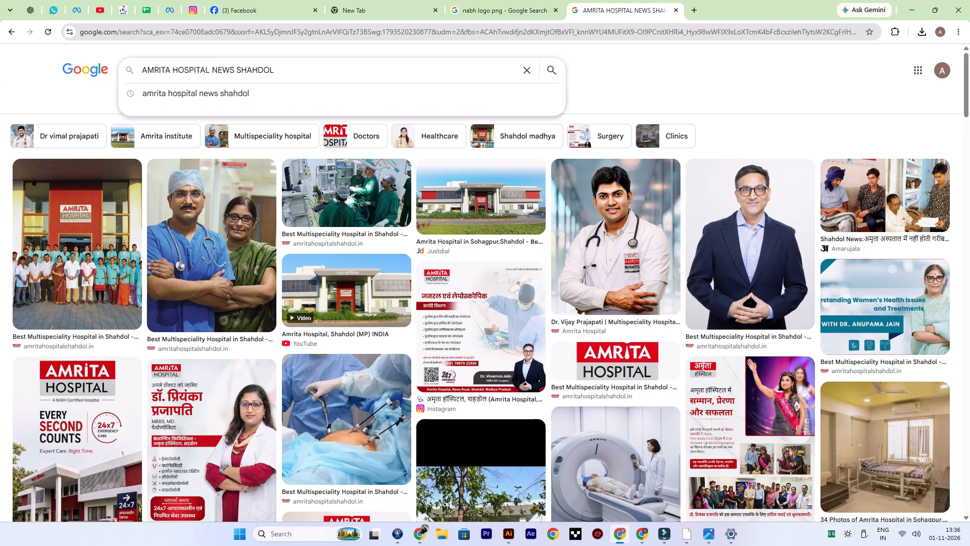
# Begin inserting a word starting with "P" between HOSPITAL and NEWS in the image search query.
pyautogui.press('space')
pyautogui.write('P')
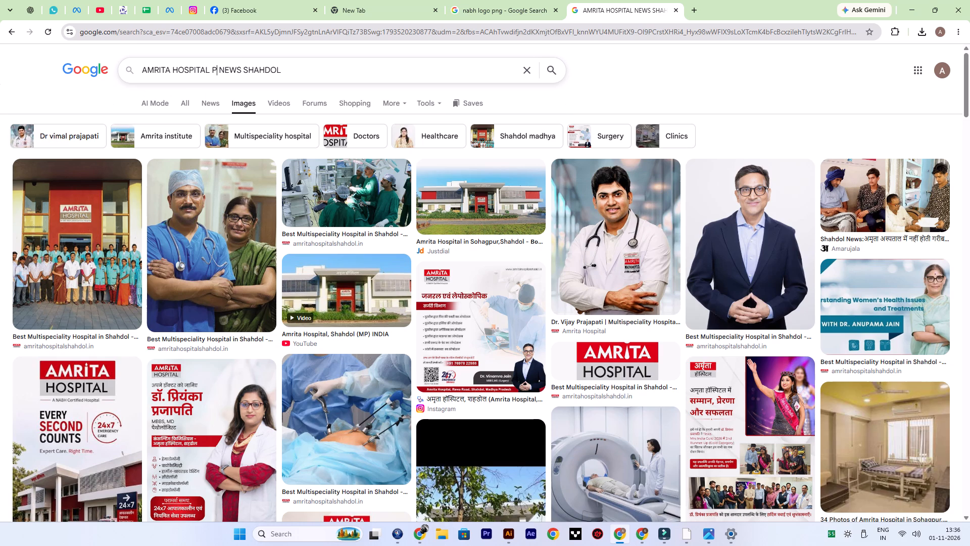
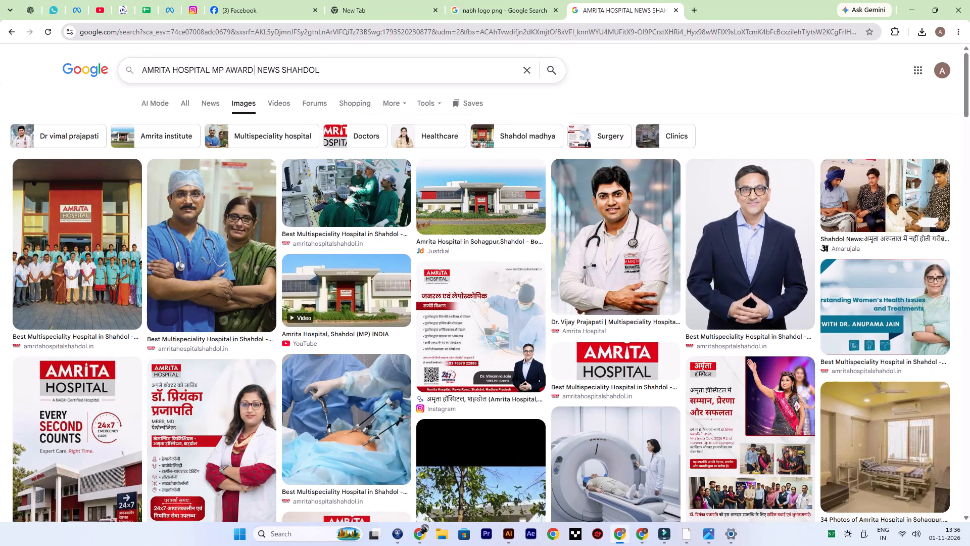
# Insert "CM AWARD" between MP and AWARD in the image search query.
pyautogui.press('Left')
pyautogui.press('Left')
pyautogui.press('Left')
pyautogui.press('Left')
pyautogui.press('Left')
pyautogui.press('Left')
pyautogui.press('c')
pyautogui.write('M AWARD')
pyautogui.press('space')
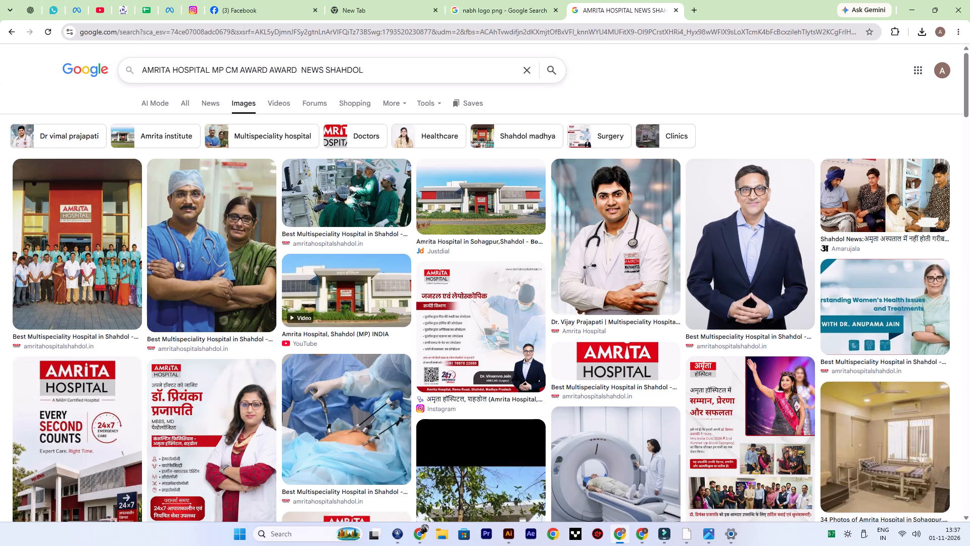
# Add "FOR" before NEWS and search for images of "AMRITA HOSPITAL MP CM AWARD AWARD FOR NEWS SHAHDOL".
pyautogui.press('Right')
pyautogui.press('Right')
pyautogui.press('Right')
pyautogui.press('Right')
pyautogui.press('Right')
pyautogui.press('space')
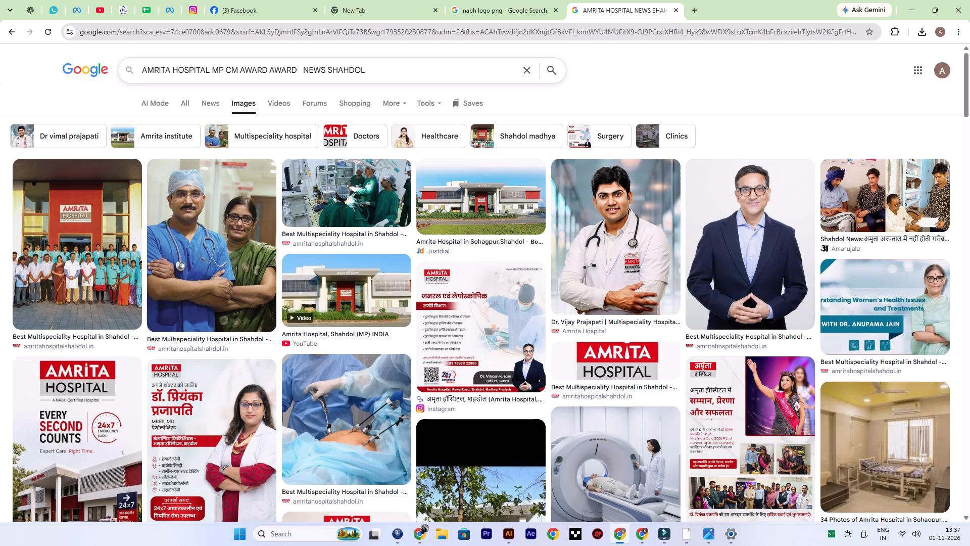
pyautogui.write('FOR')
pyautogui.press('space')
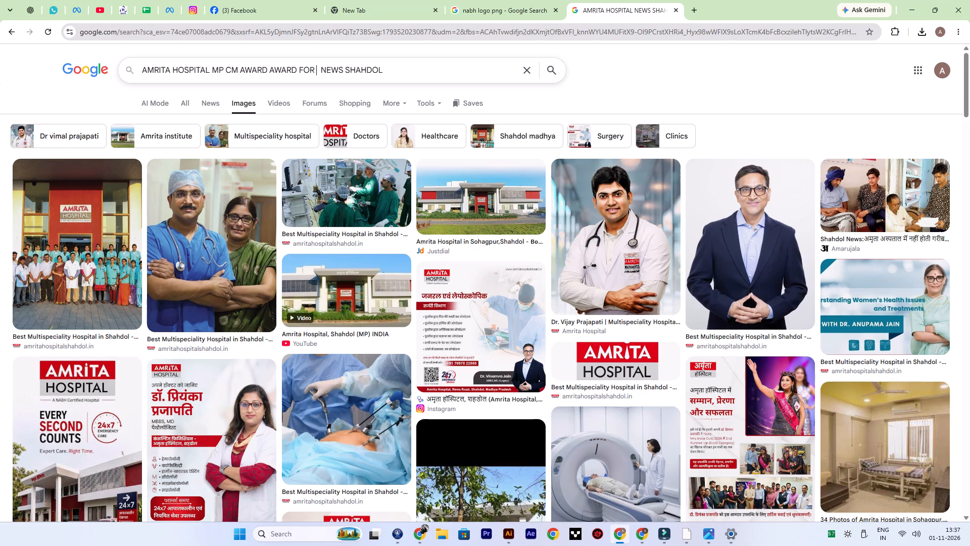
pyautogui.press('c')
pyautogui.press('BackSpace')
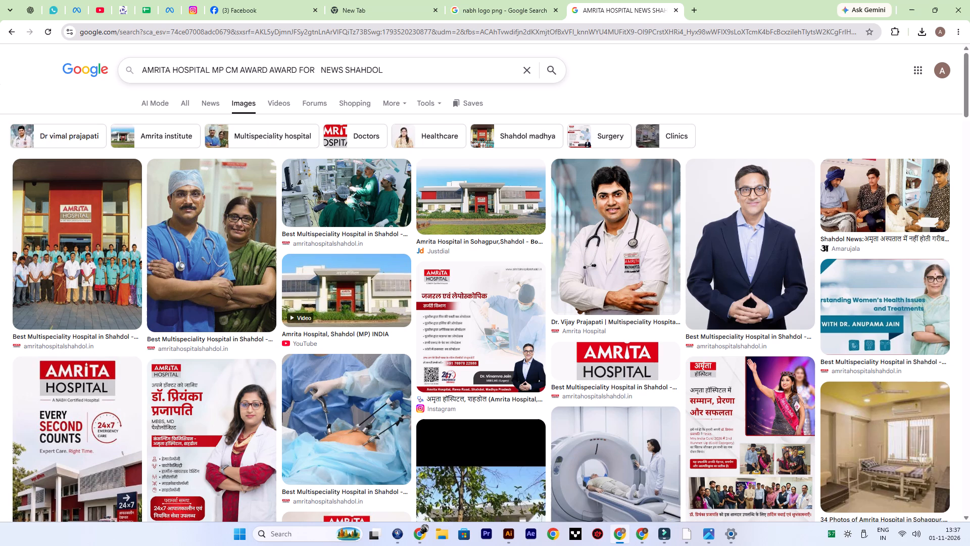
pyautogui.press('Right')
pyautogui.press('BackSpace')
pyautogui.press('Return')
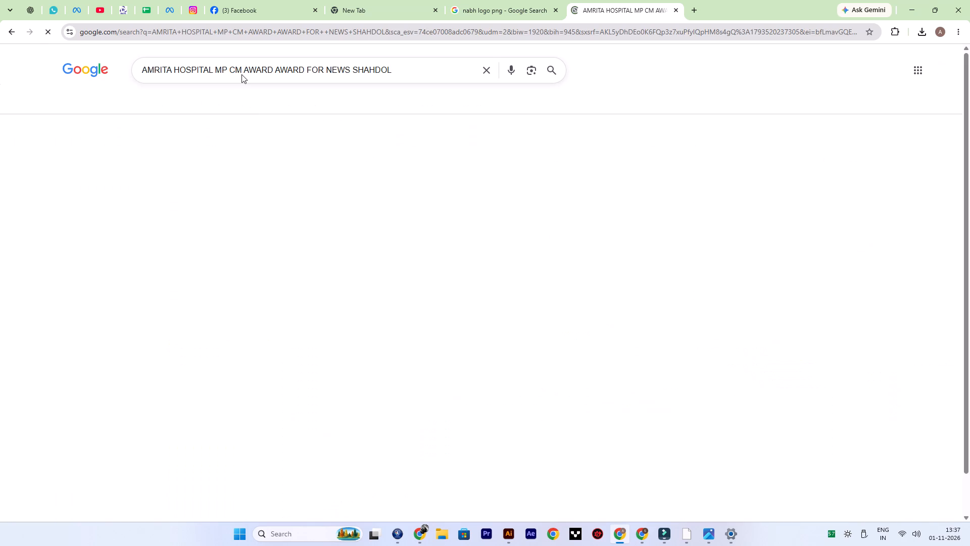
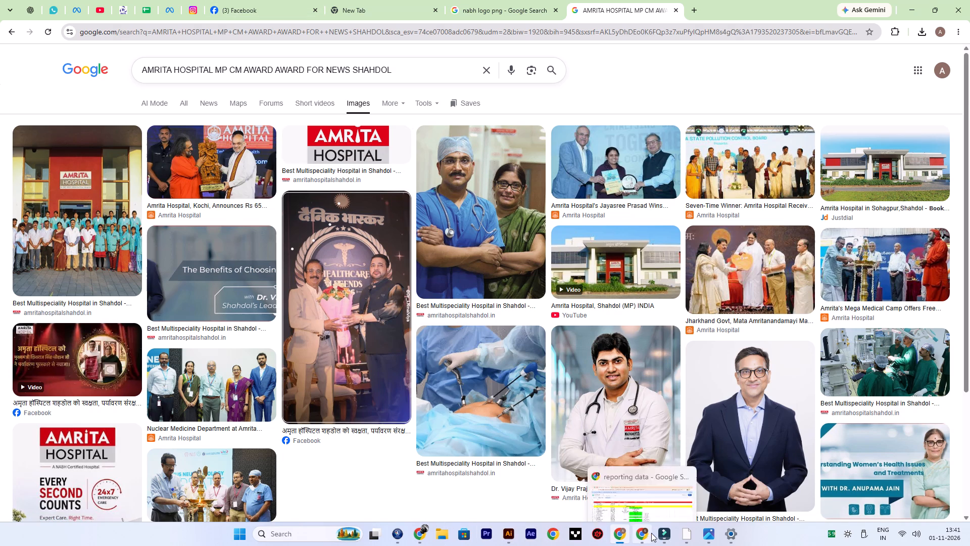
# Switch to Photoshop and replace the third footer column's text with the Hindi words "मध्यप्रदेश पर्यावरण".
pyautogui.click(683, 535)
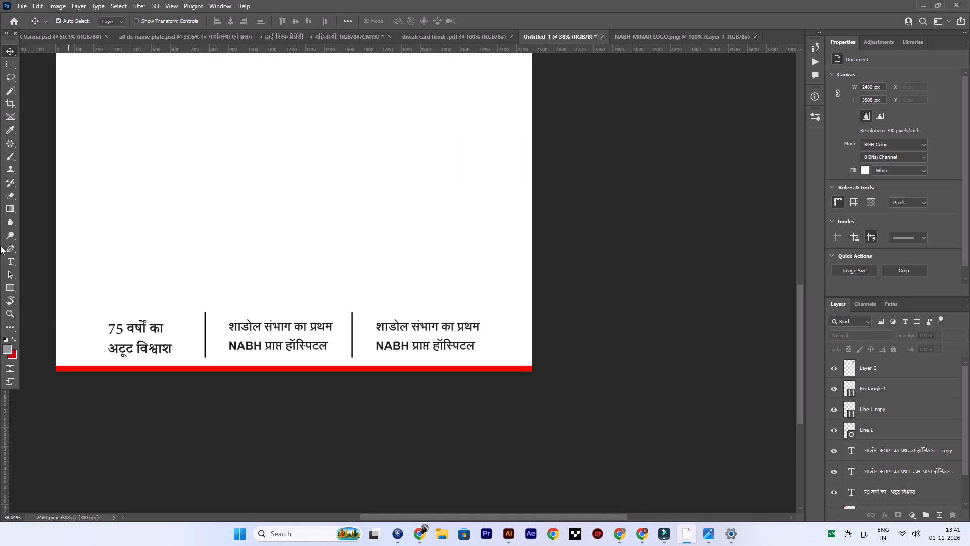
pyautogui.click(15, 260)
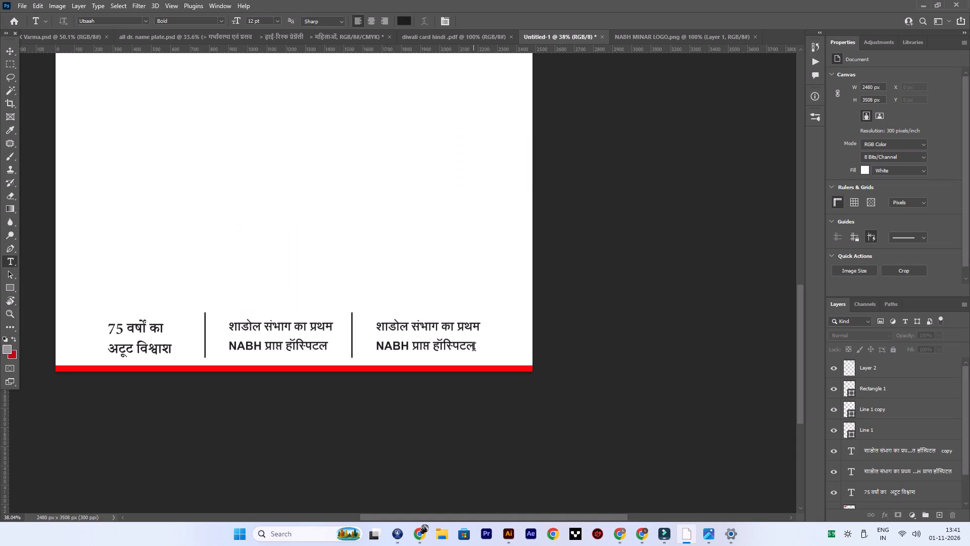
pyautogui.moveTo(474, 348); pyautogui.dragTo(363, 326)
pyautogui.press('BackSpace')
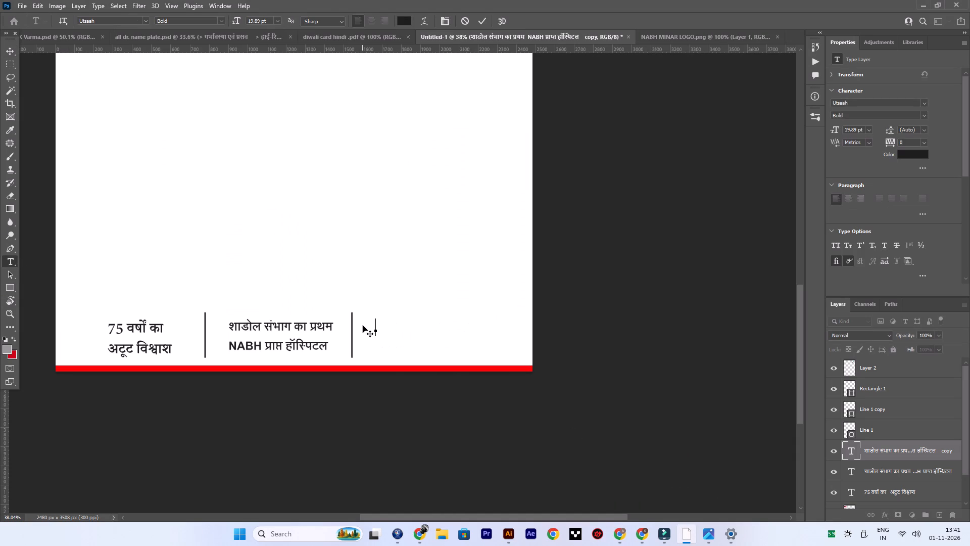
pyautogui.press('super+space')
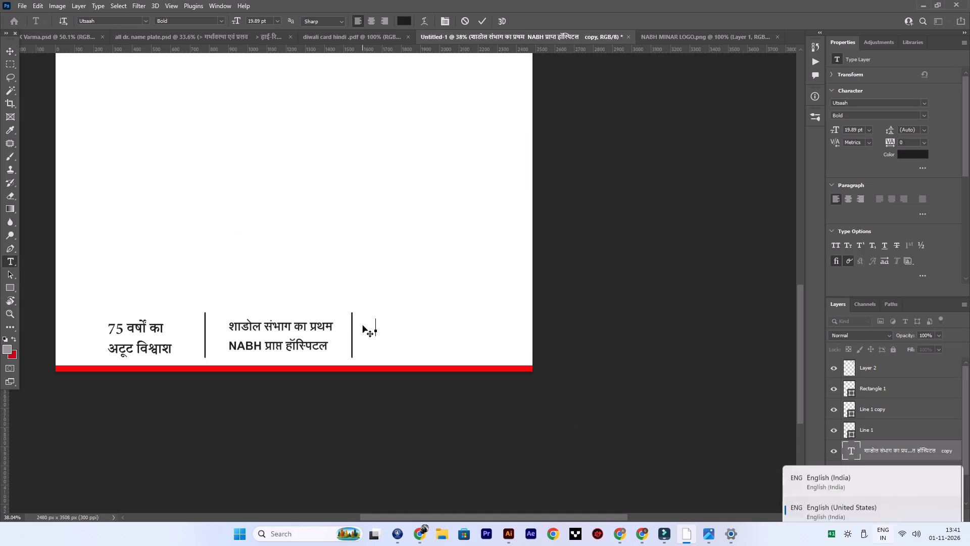
pyautogui.write('MADHYA')
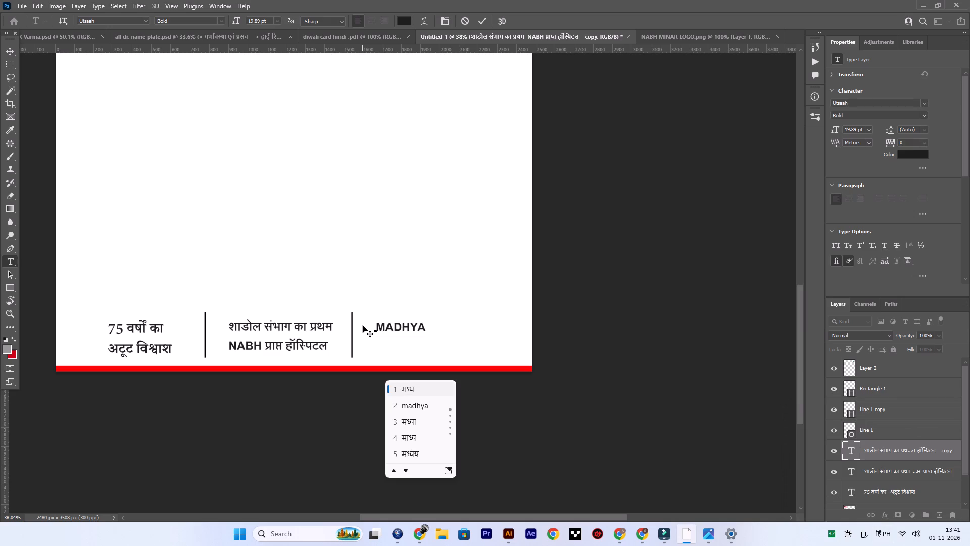
pyautogui.write('PRADESH')
pyautogui.press('space')
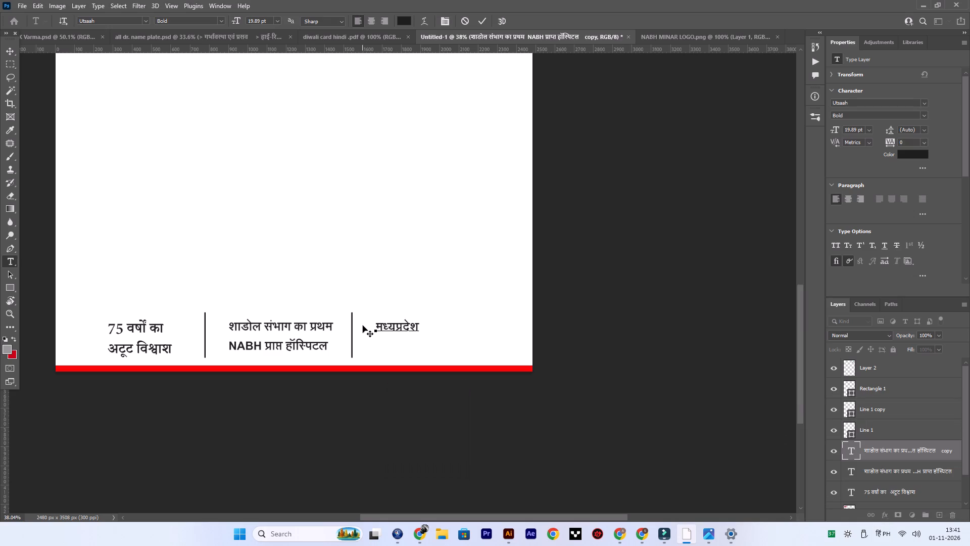
pyautogui.write('PARYA')
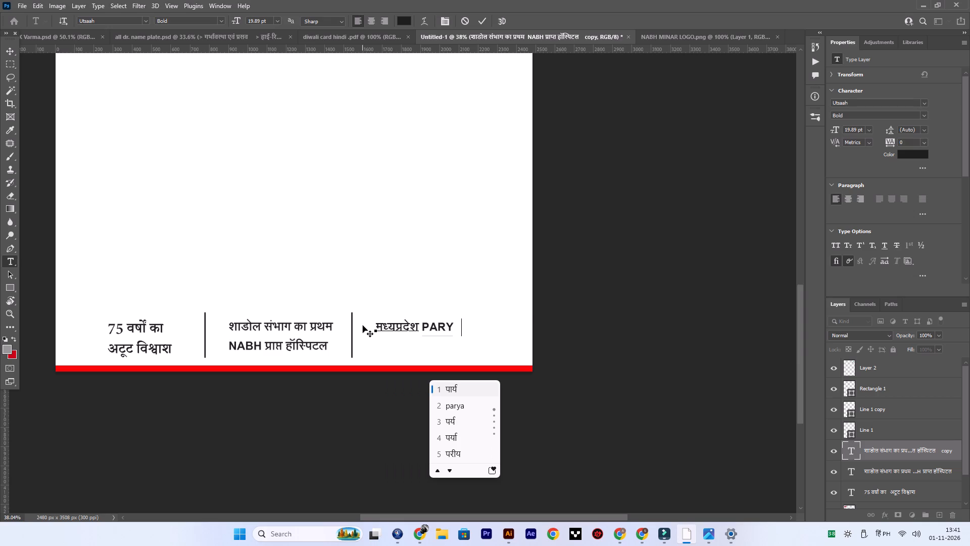
pyautogui.write('VARAN')
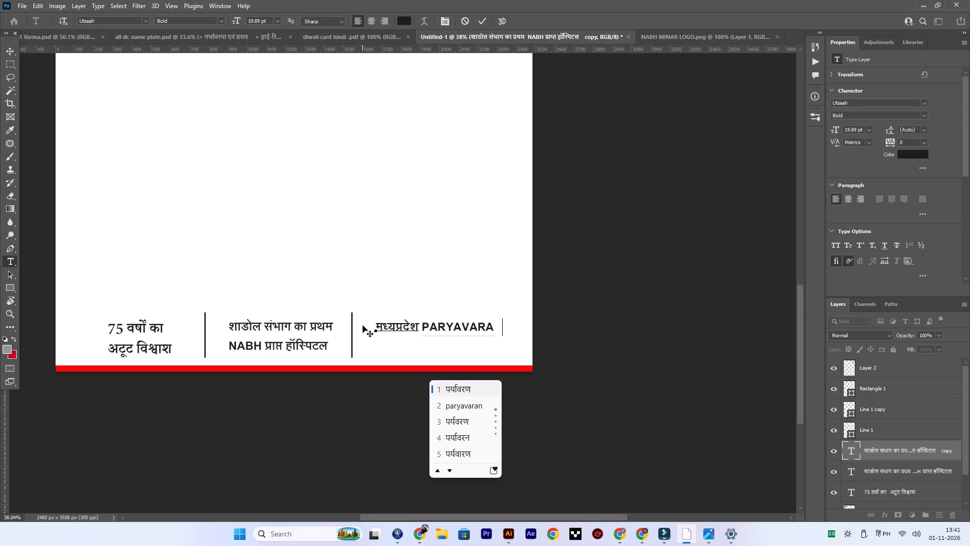
pyautogui.press('space')
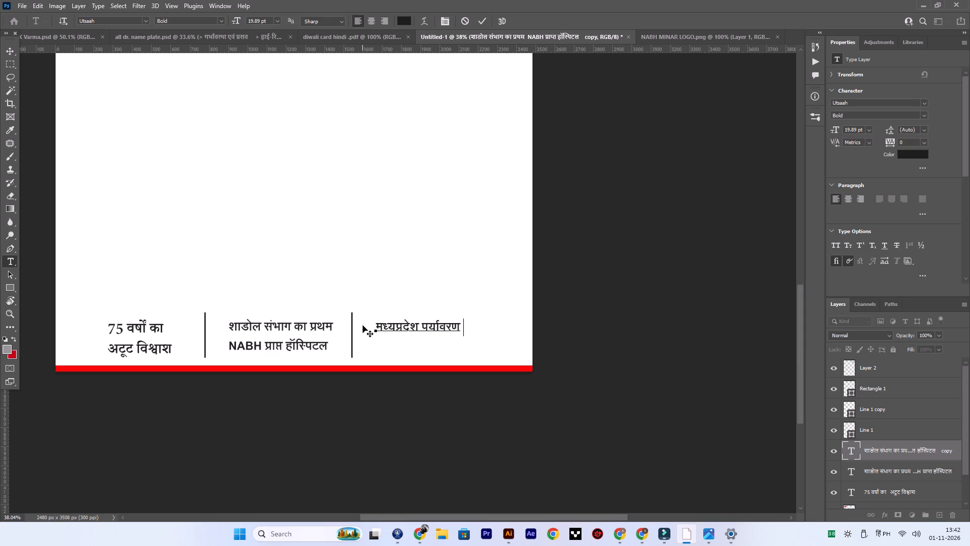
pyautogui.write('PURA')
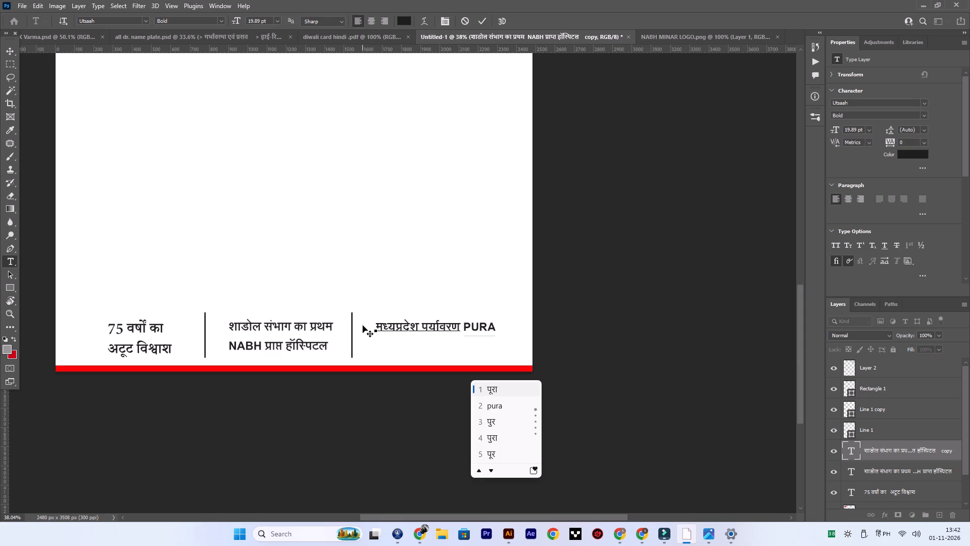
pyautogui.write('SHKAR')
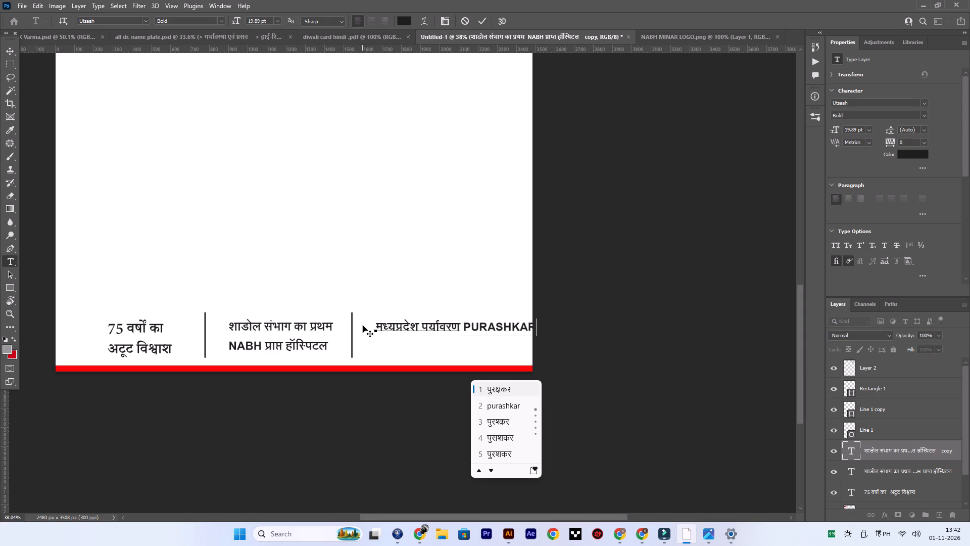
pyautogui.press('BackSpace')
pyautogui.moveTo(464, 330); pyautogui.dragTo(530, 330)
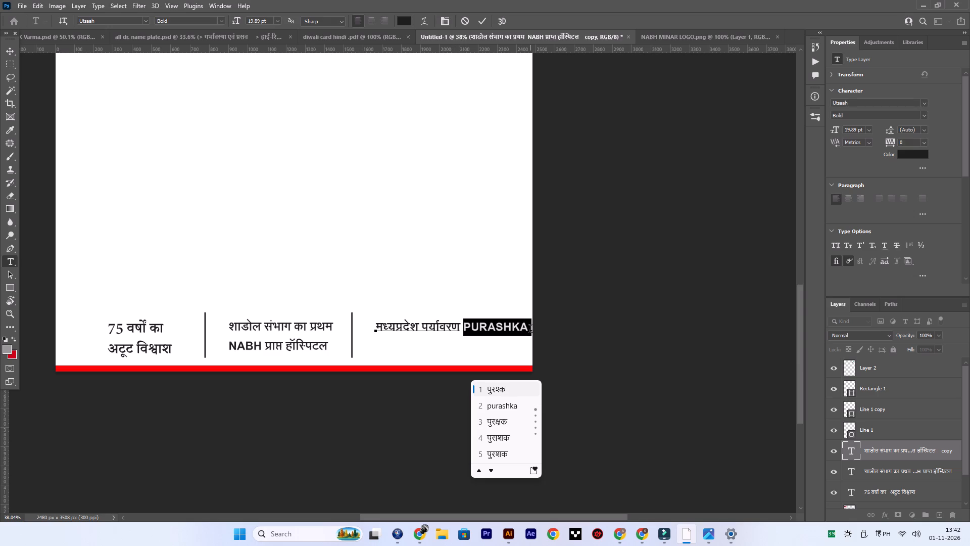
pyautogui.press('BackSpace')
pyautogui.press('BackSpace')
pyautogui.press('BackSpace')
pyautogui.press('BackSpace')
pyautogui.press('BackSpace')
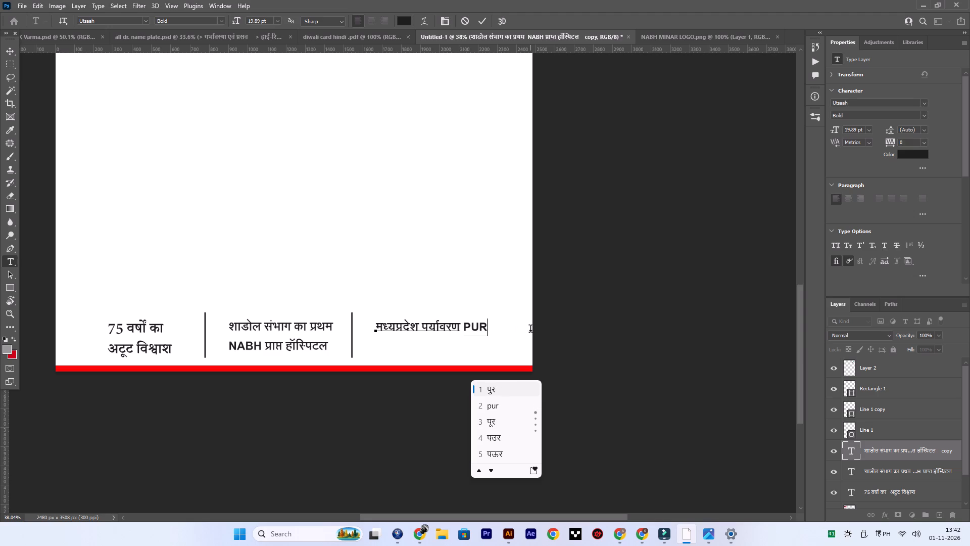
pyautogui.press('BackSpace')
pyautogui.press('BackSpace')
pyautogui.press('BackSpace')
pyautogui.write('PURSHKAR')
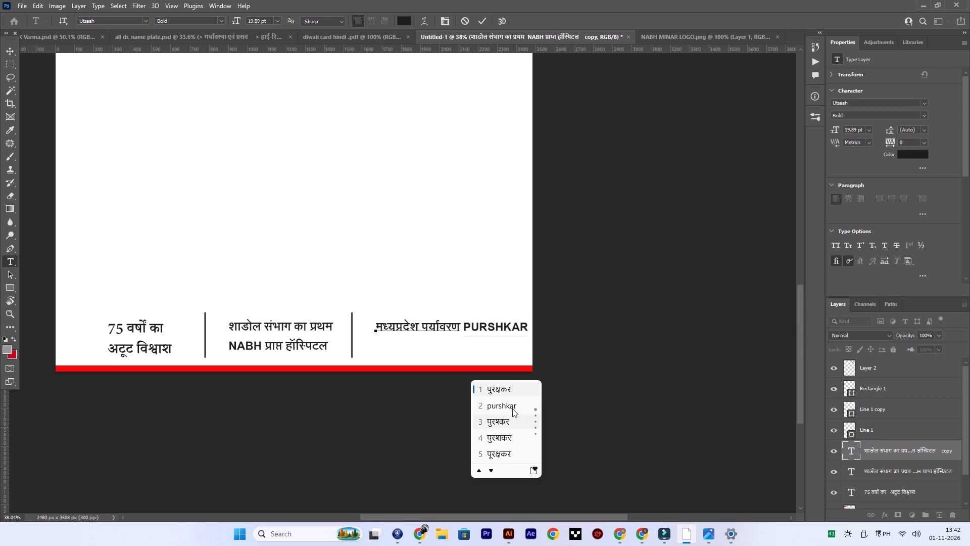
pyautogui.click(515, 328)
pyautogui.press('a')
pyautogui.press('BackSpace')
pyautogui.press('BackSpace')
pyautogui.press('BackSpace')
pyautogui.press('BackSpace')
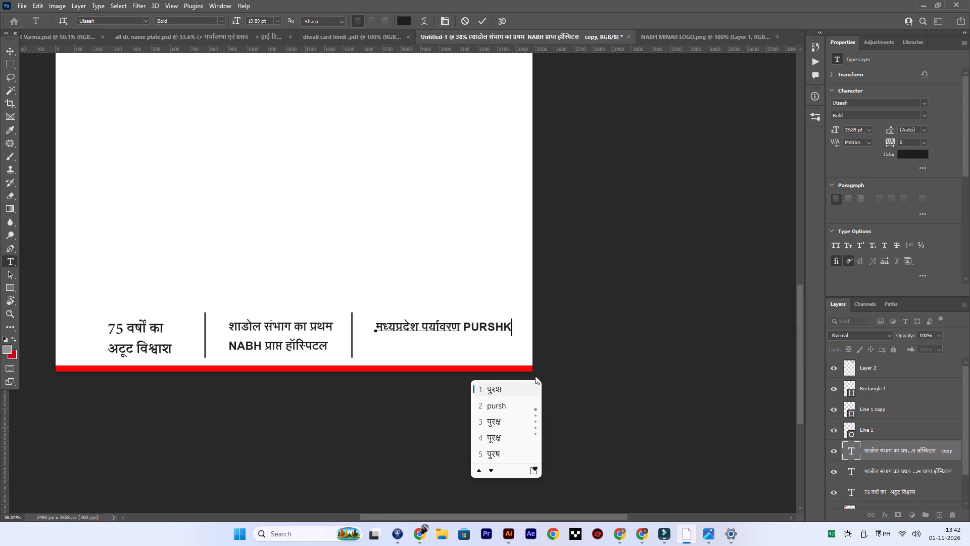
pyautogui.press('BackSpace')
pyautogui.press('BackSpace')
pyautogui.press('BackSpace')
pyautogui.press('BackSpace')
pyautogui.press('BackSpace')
# Add the Hindi word "पूरस्कार" after "पर्यावरण" in the third footer text.
pyautogui.write('PURASKAAR')
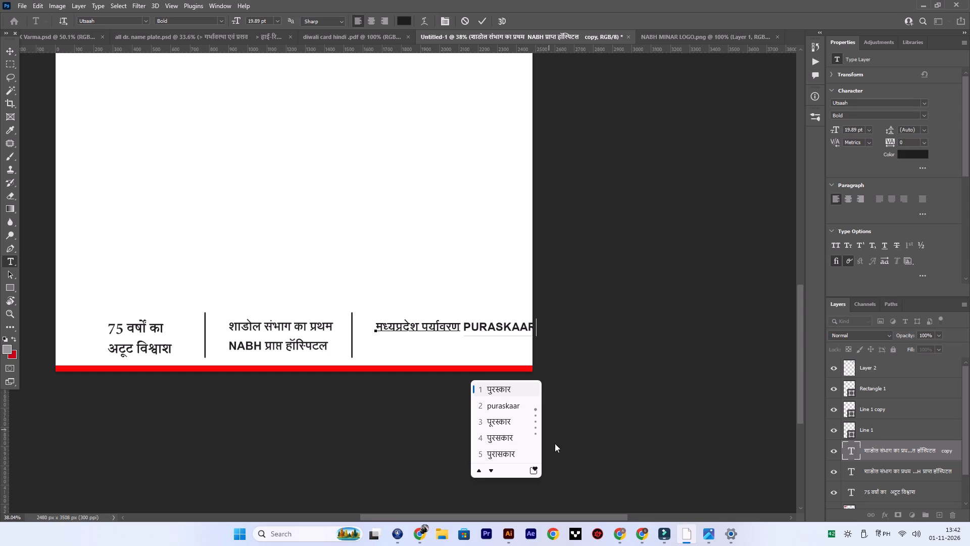
pyautogui.click(503, 427)
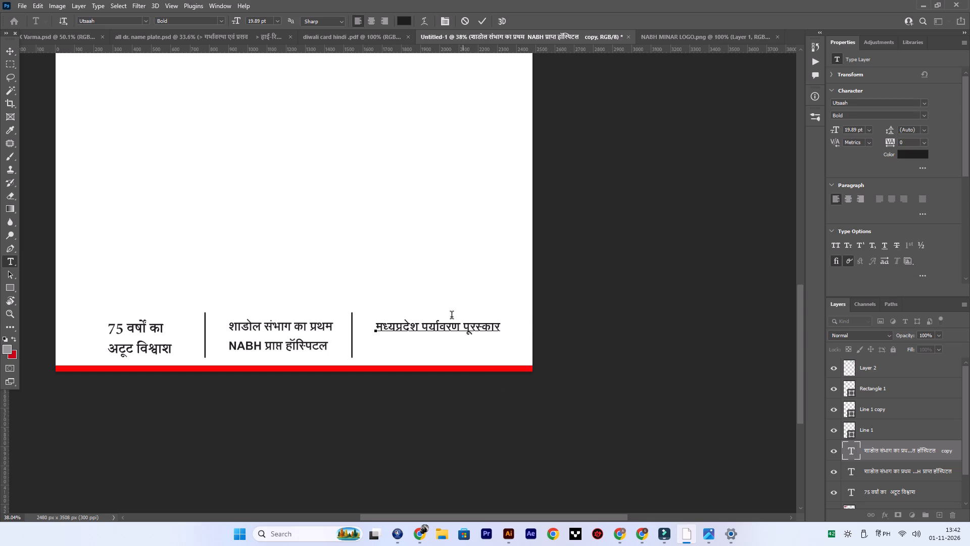
# Copy the word "पूरस्कार" and search Google for it in a new Chrome tab to check its spelling.
pyautogui.moveTo(465, 326); pyautogui.dragTo(499, 326)
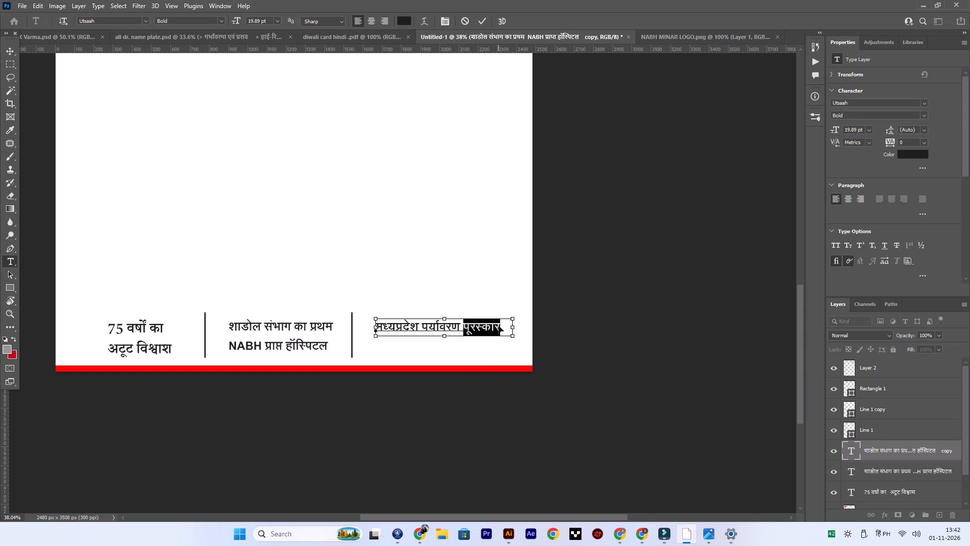
pyautogui.hotkey('ctrl', 'c')
pyautogui.click(644, 537)
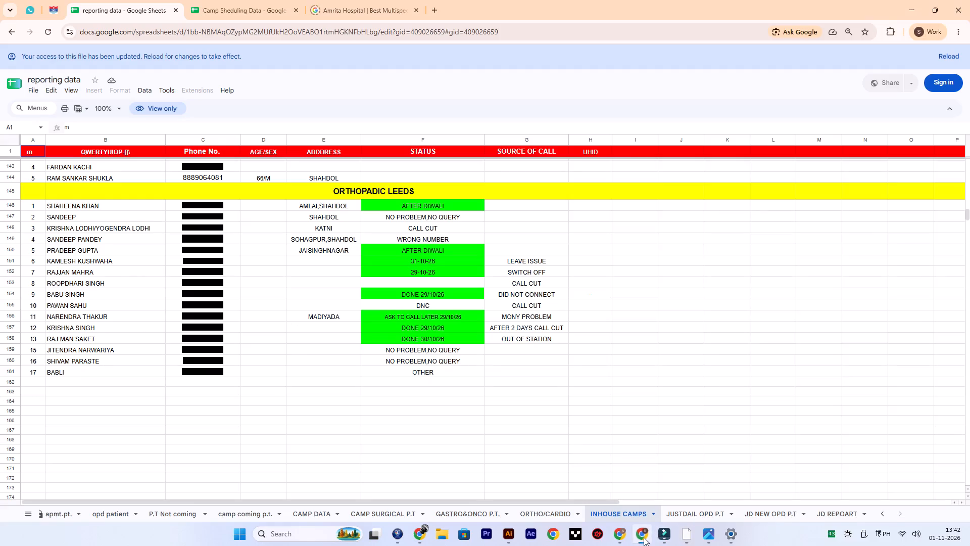
pyautogui.click(437, 9)
pyautogui.click(405, 30)
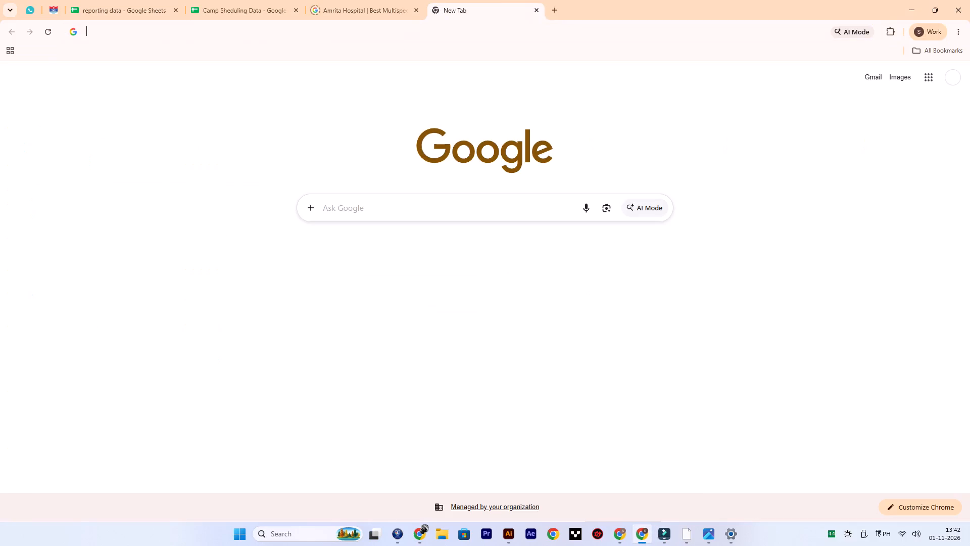
pyautogui.hotkey('ctrl', 'v')
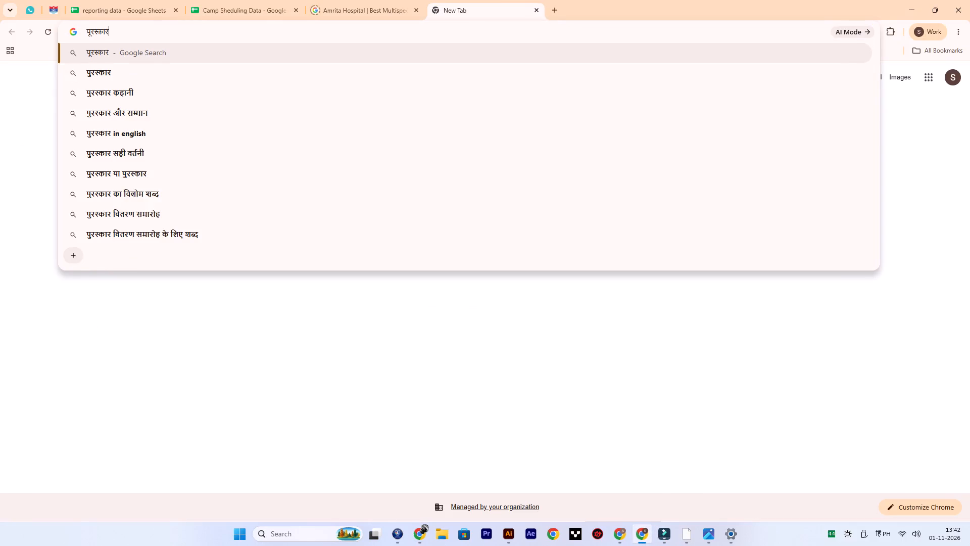
pyautogui.press('Return')
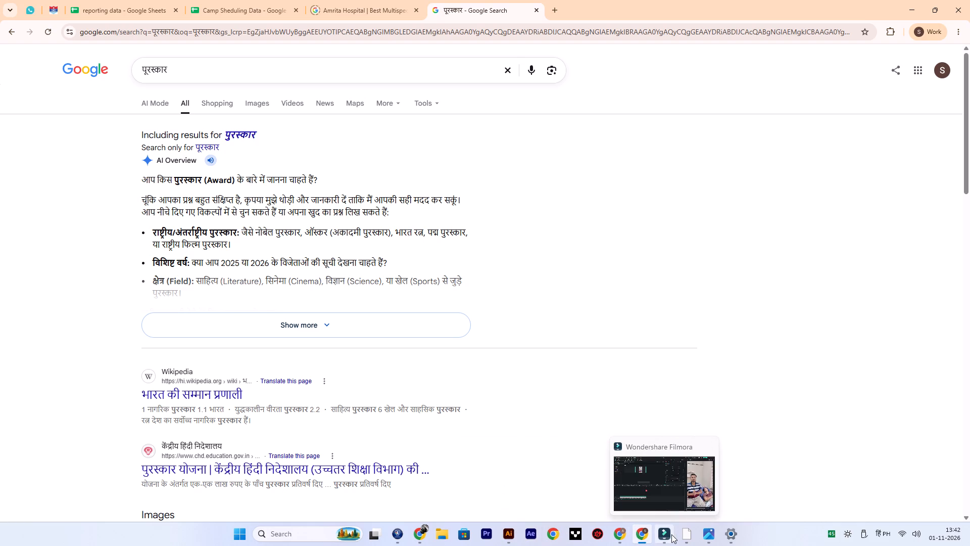
# Return to Photoshop and correct the last word of the third footer text to "पुरस्कार".
pyautogui.click(689, 536)
pyautogui.click(491, 325)
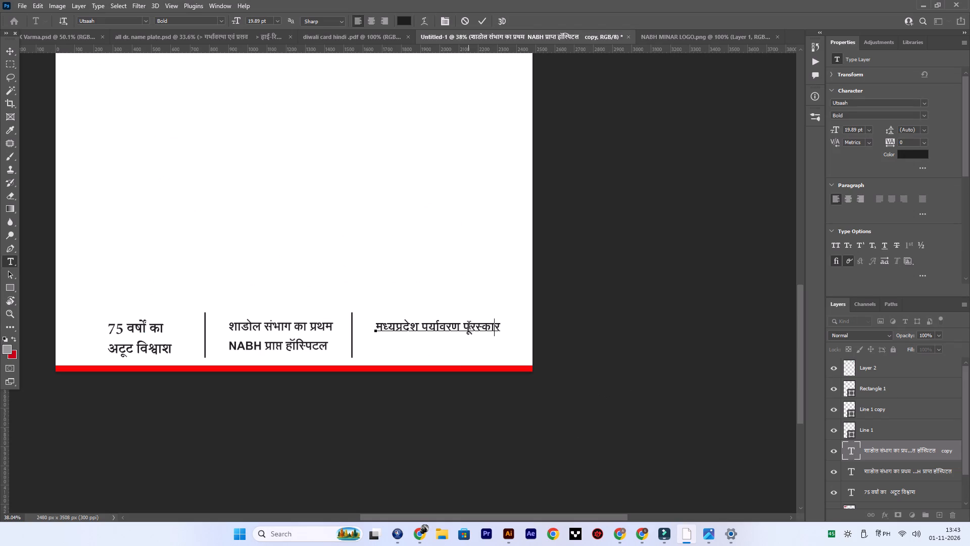
pyautogui.click(469, 327)
pyautogui.press('BackSpace')
pyautogui.press('u')
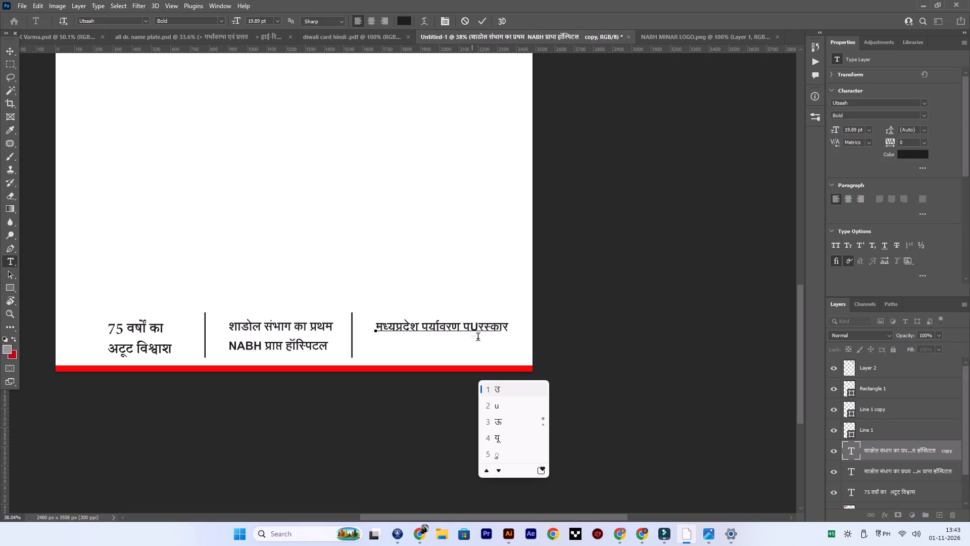
pyautogui.scroll(-1, 508, 424)
pyautogui.click(499, 457)
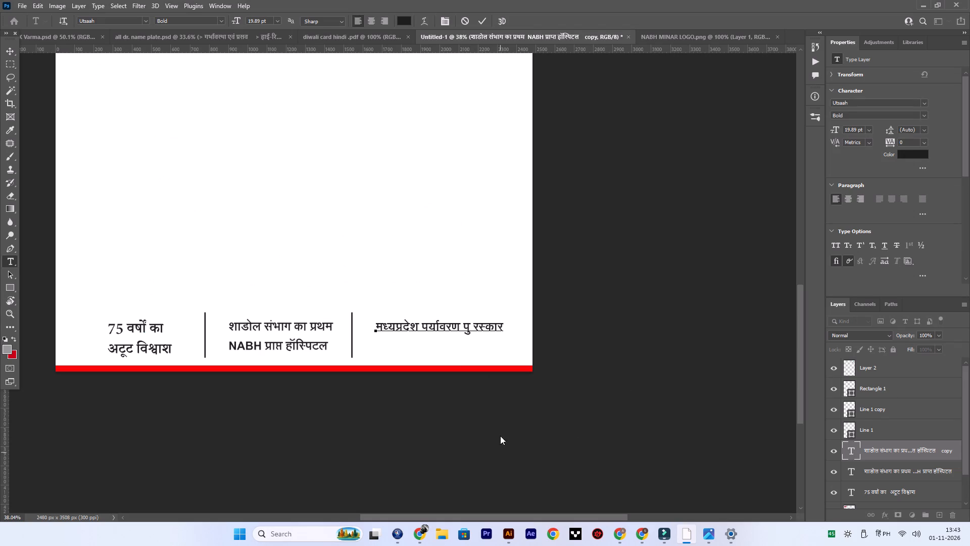
pyautogui.press('BackSpace')
# Add a second line reading "अमृता हॉस्पिटल, शहडोल" to the third footer text and commit the text.
pyautogui.click(503, 326)
pyautogui.hotkey('shift', 'Return')
pyautogui.write('AMRITA HOSPITAL')
pyautogui.press('space')
pyautogui.press('BackSpace')
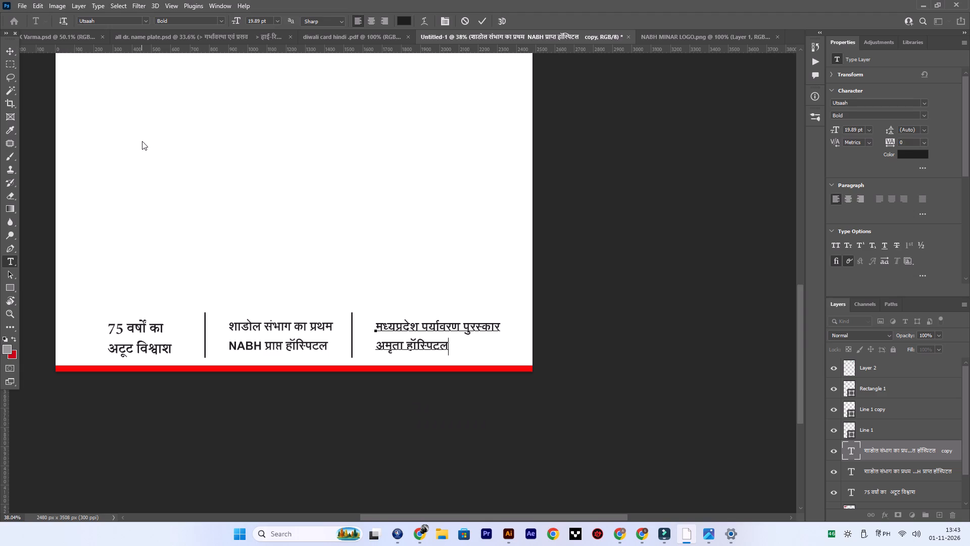
pyautogui.write(',')
pyautogui.press('space')
pyautogui.write('SHAHDOL')
pyautogui.press('space')
pyautogui.click(7, 49)
# Examine the whole page layout from the header logos down to the three-column footer.
pyautogui.keyDown('alt'); pyautogui.scroll(-7, 309, 215); pyautogui.keyUp('alt')
pyautogui.press('space')
pyautogui.press('space')
pyautogui.press('space')
pyautogui.press('space')
pyautogui.press('space')
pyautogui.press('space')
pyautogui.press('space')
pyautogui.moveTo(252, 220); pyautogui.dragTo(356, 236)
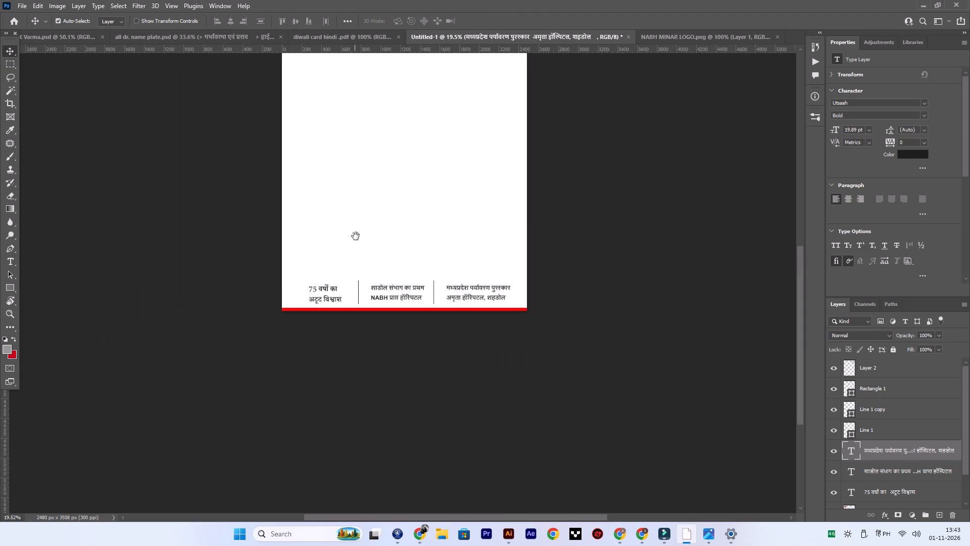
pyautogui.moveTo(356, 236); pyautogui.dragTo(324, 251)
pyautogui.scroll(4, 399, 315)
pyautogui.keyDown('alt'); pyautogui.scroll(-2, 381, 316); pyautogui.keyUp('alt')
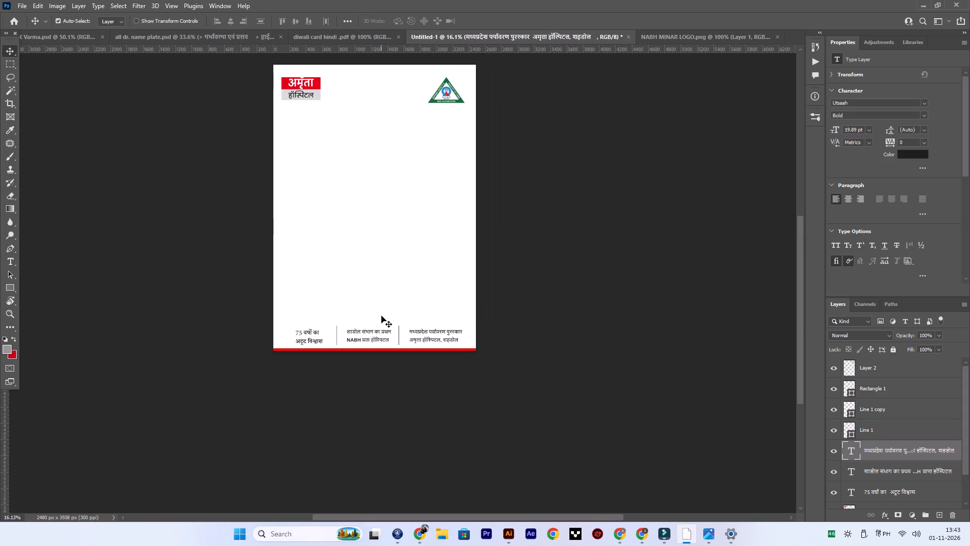
# Nudge the red bar at the bottom edge of the page slightly downward.
pyautogui.keyDown('alt'); pyautogui.scroll(6, 351, 340); pyautogui.keyUp('alt')
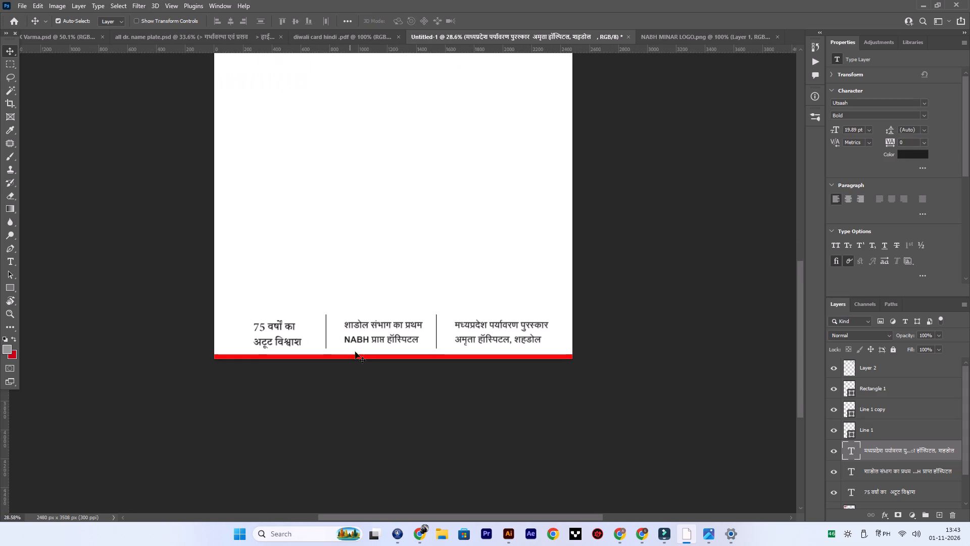
pyautogui.click(360, 356)
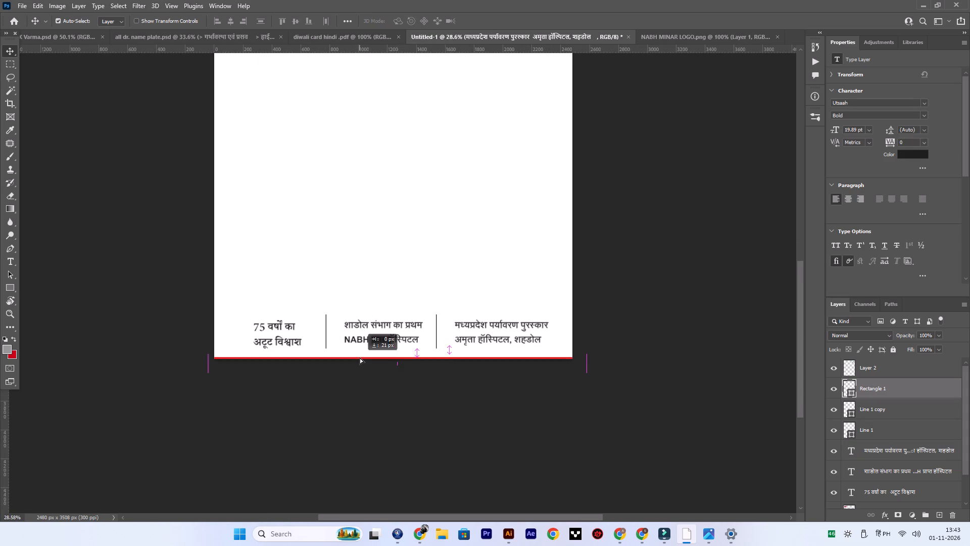
pyautogui.keyDown('alt'); pyautogui.scroll(-2, 360, 326); pyautogui.keyUp('alt')
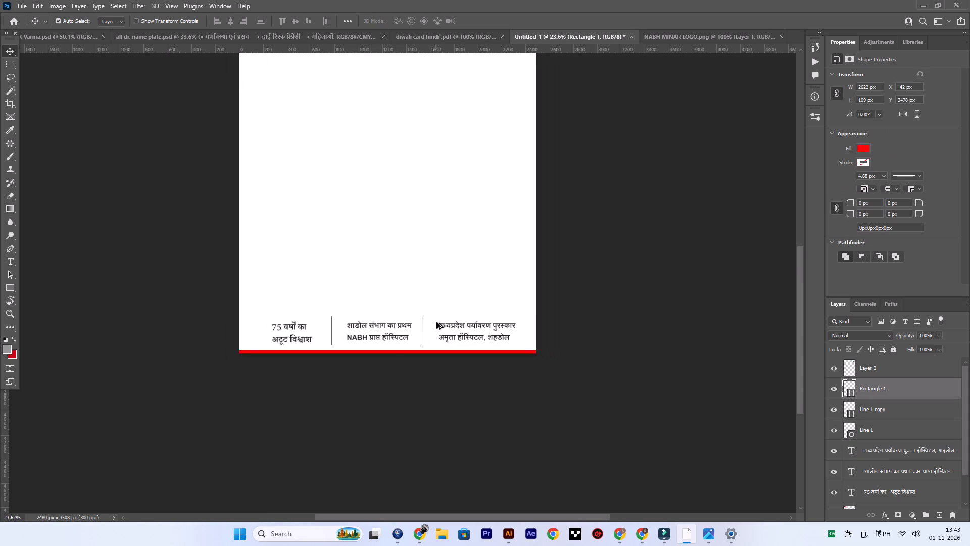
# Change the stroke of both vertical footer divider lines to the red from the recently used colors.
pyautogui.keyDown('alt'); pyautogui.scroll(6, 396, 334); pyautogui.keyUp('alt')
pyautogui.click(283, 330)
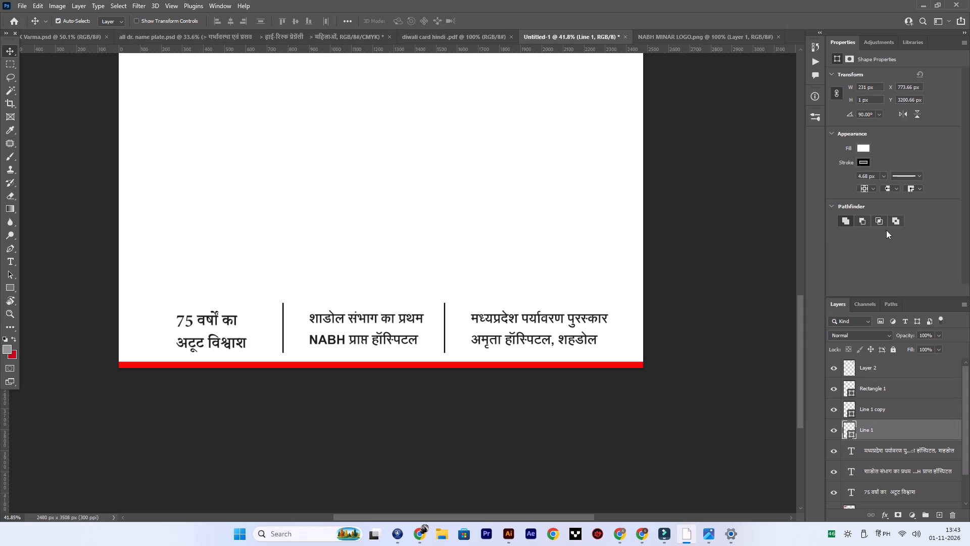
pyautogui.click(866, 161)
pyautogui.click(831, 216)
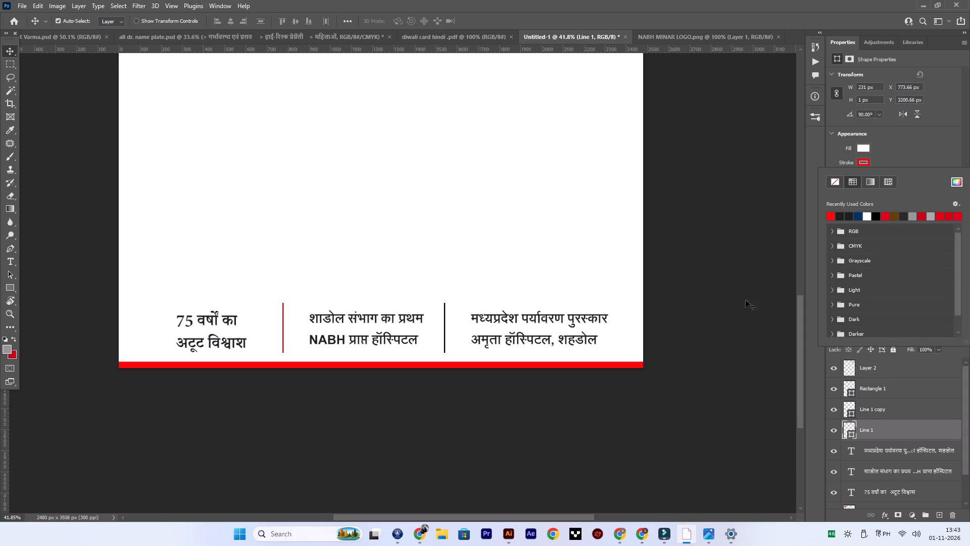
pyautogui.click(745, 288)
pyautogui.click(445, 322)
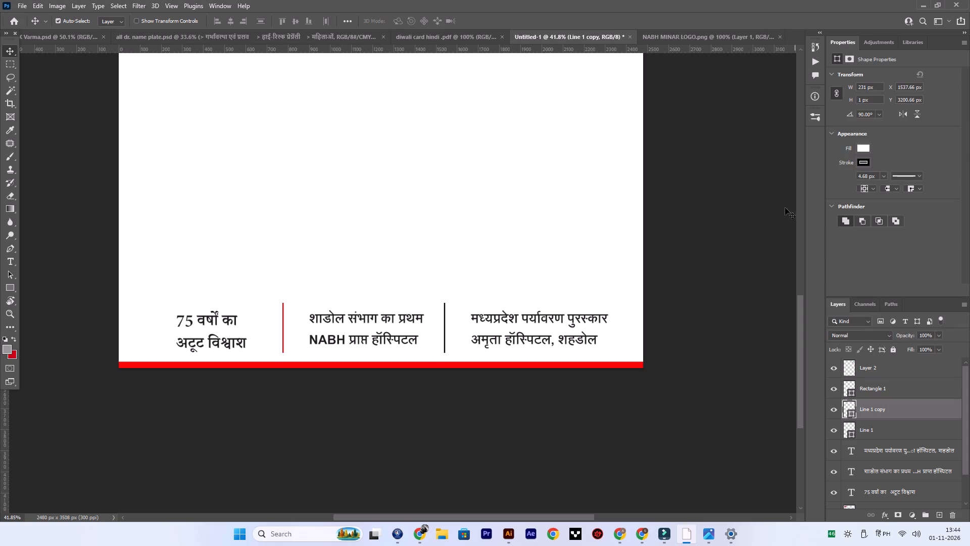
pyautogui.click(858, 161)
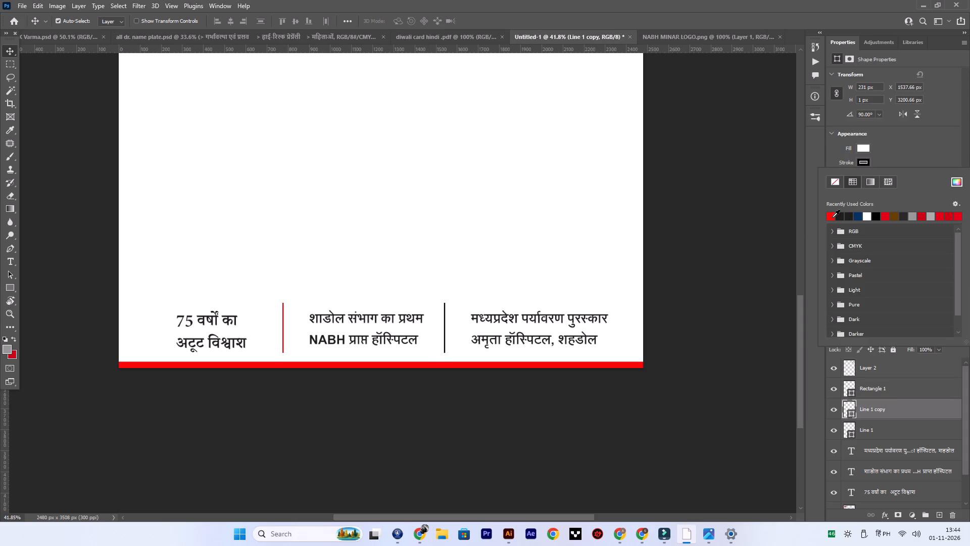
pyautogui.click(832, 217)
pyautogui.click(713, 242)
# Draw a horizontal line about 2534 px long across the full page width just above the footer texts.
pyautogui.keyDown('alt'); pyautogui.scroll(-4, 447, 253); pyautogui.keyUp('alt')
pyautogui.keyDown('alt'); pyautogui.scroll(7, 447, 253); pyautogui.keyUp('alt')
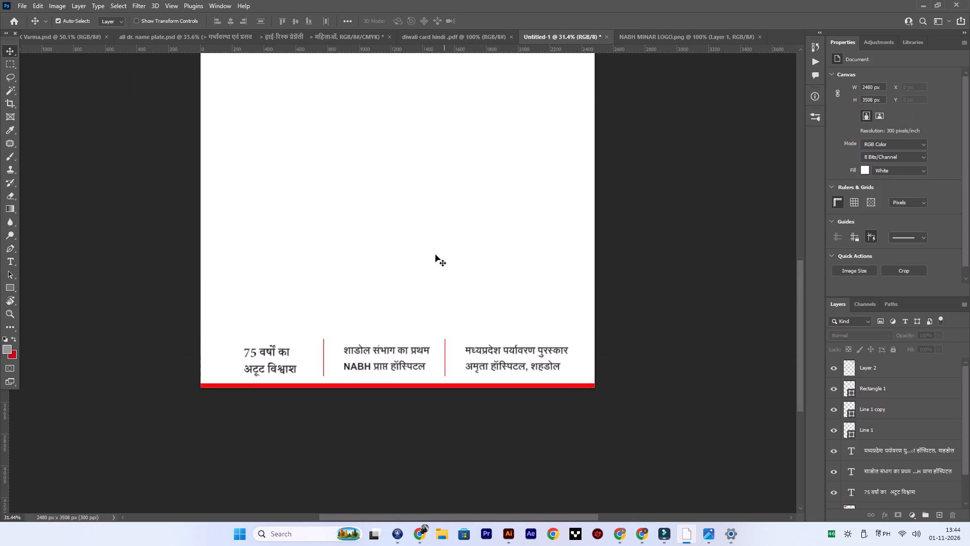
pyautogui.keyDown('alt'); pyautogui.scroll(-2, 388, 257); pyautogui.keyUp('alt')
pyautogui.keyDown('alt'); pyautogui.scroll(6, 388, 257); pyautogui.keyUp('alt')
pyautogui.keyDown('alt'); pyautogui.scroll(-2, 388, 257); pyautogui.keyUp('alt')
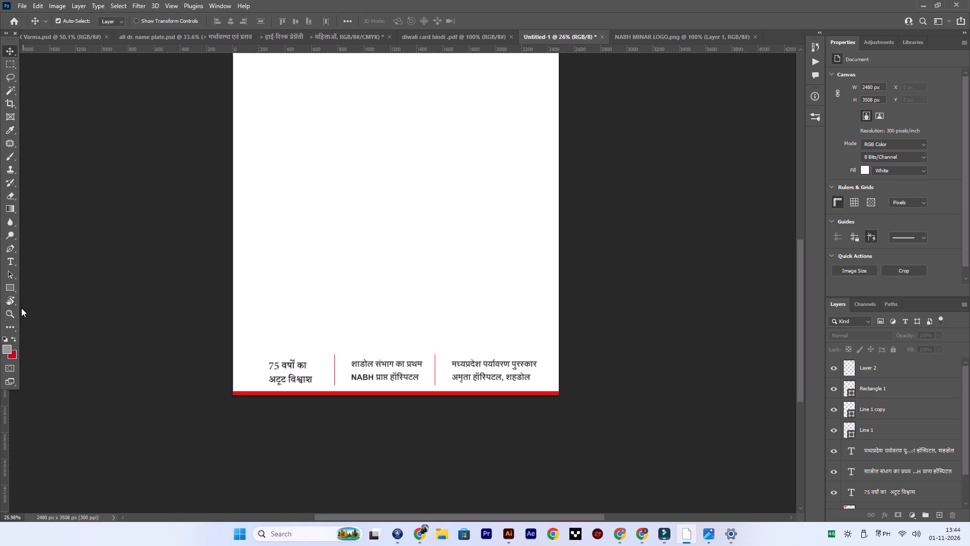
pyautogui.rightClick(13, 287)
pyautogui.click(54, 330)
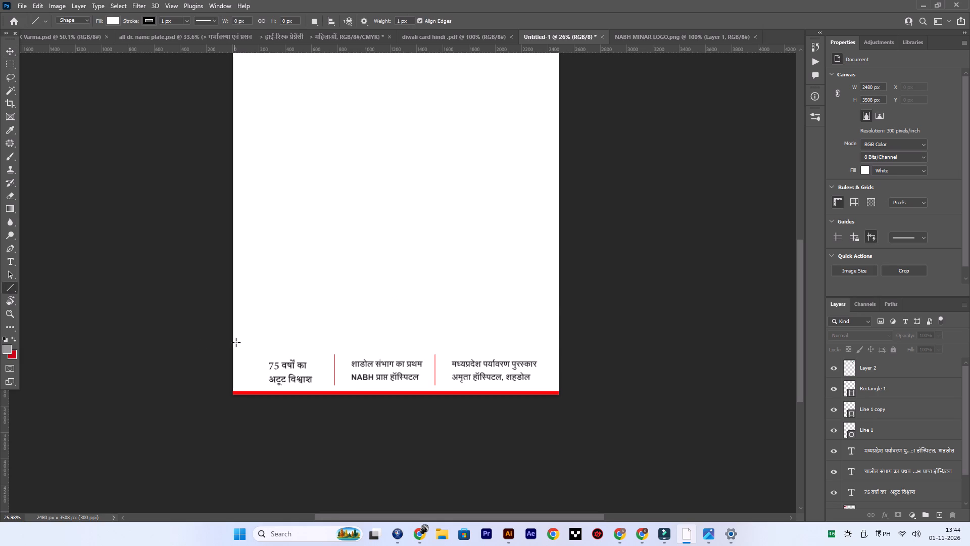
pyautogui.keyDown('shift'); pyautogui.moveTo(231, 341); pyautogui.dragTo(568, 339); pyautogui.keyUp('shift')
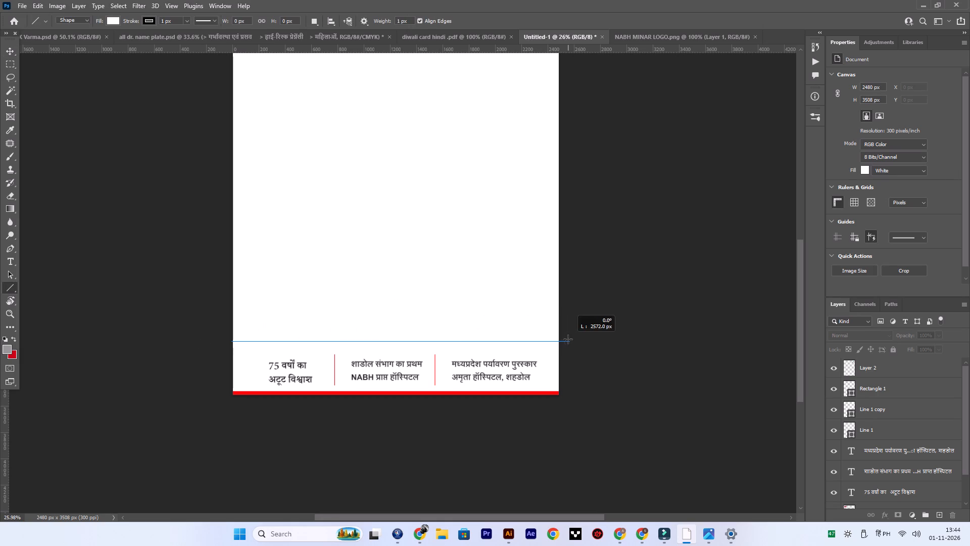
pyautogui.keyDown('shift'); pyautogui.moveTo(568, 339); pyautogui.dragTo(564, 339); pyautogui.keyUp('shift')
pyautogui.click(12, 50)
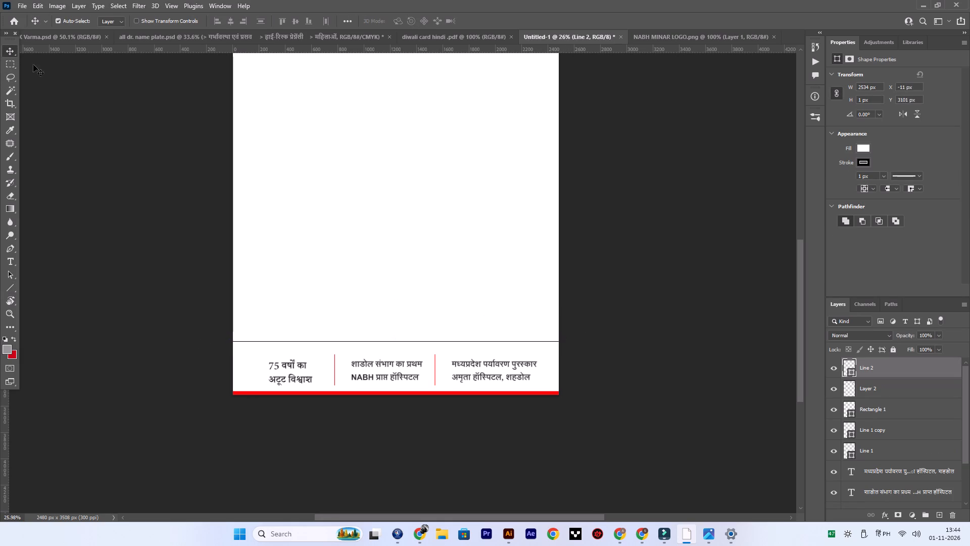
pyautogui.click(76, 127)
# Move the horizontal line down close to the tops of the footer dividers, at about Y 3187 px.
pyautogui.keyDown('alt'); pyautogui.scroll(-5, 350, 305); pyautogui.keyUp('alt')
pyautogui.keyDown('alt'); pyautogui.scroll(18, 367, 337); pyautogui.keyUp('alt')
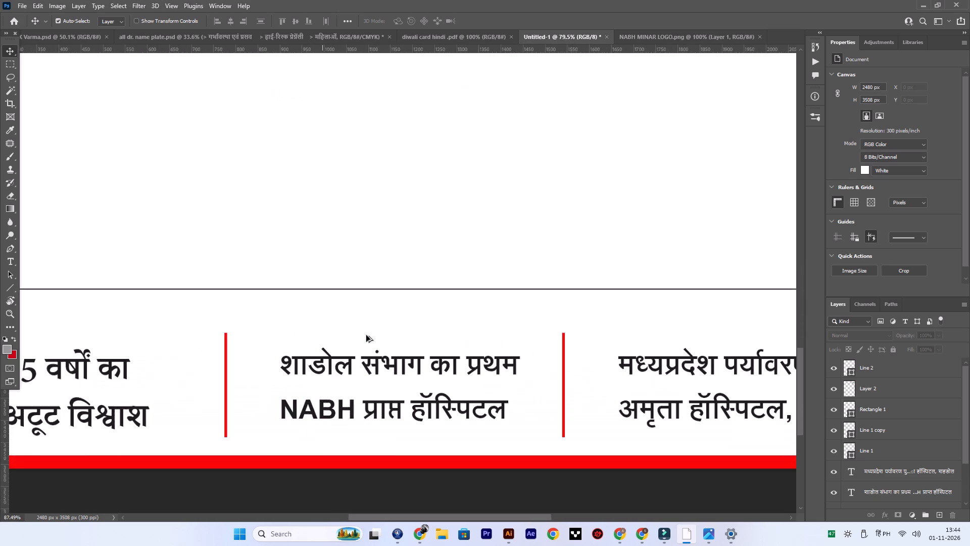
pyautogui.keyDown('alt'); pyautogui.scroll(5, 358, 301); pyautogui.keyUp('alt')
pyautogui.moveTo(360, 282); pyautogui.dragTo(361, 292)
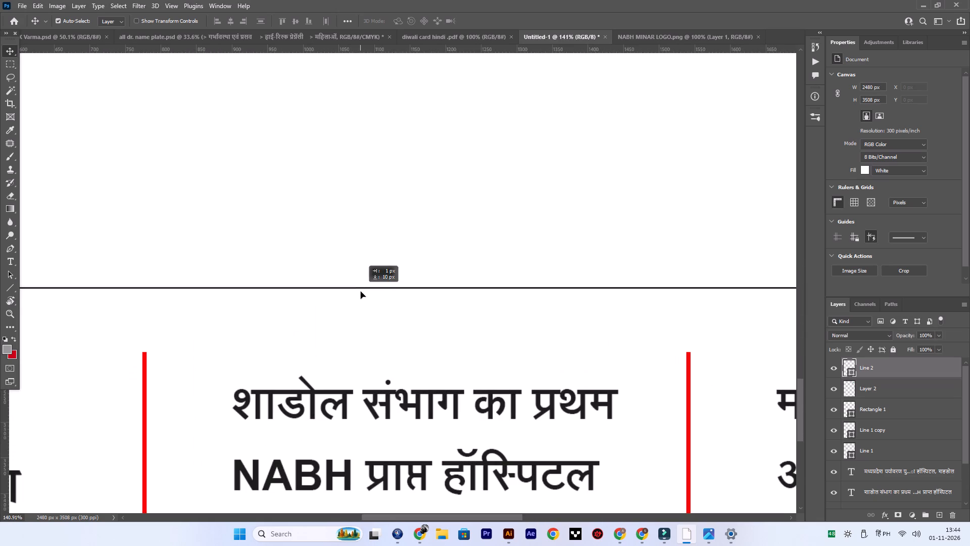
pyautogui.moveTo(361, 292); pyautogui.dragTo(359, 343)
pyautogui.keyDown('alt'); pyautogui.scroll(-9, 350, 330); pyautogui.keyUp('alt')
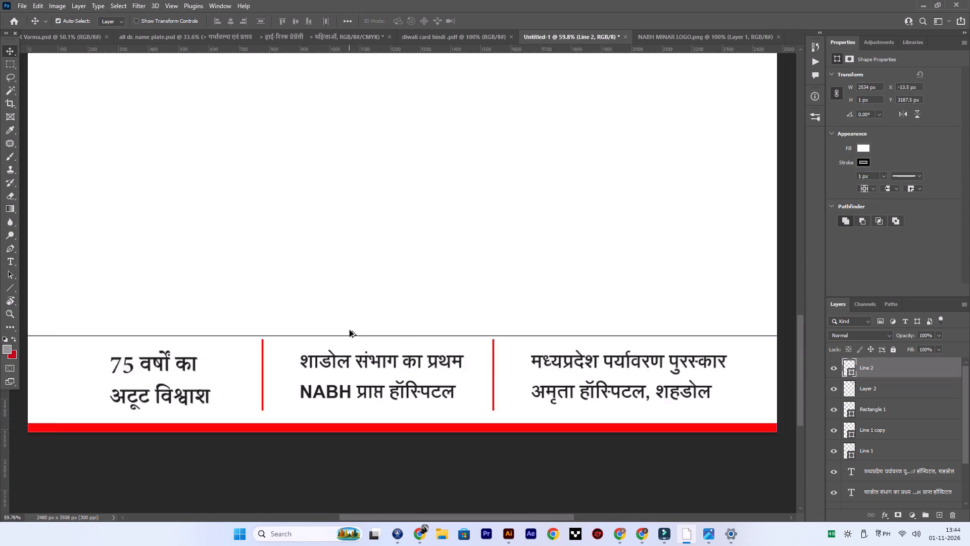
pyautogui.keyDown('alt'); pyautogui.scroll(-3, 350, 330); pyautogui.keyUp('alt')
pyautogui.scroll(6, 350, 330)
pyautogui.keyDown('alt'); pyautogui.scroll(-1, 348, 330); pyautogui.keyUp('alt')
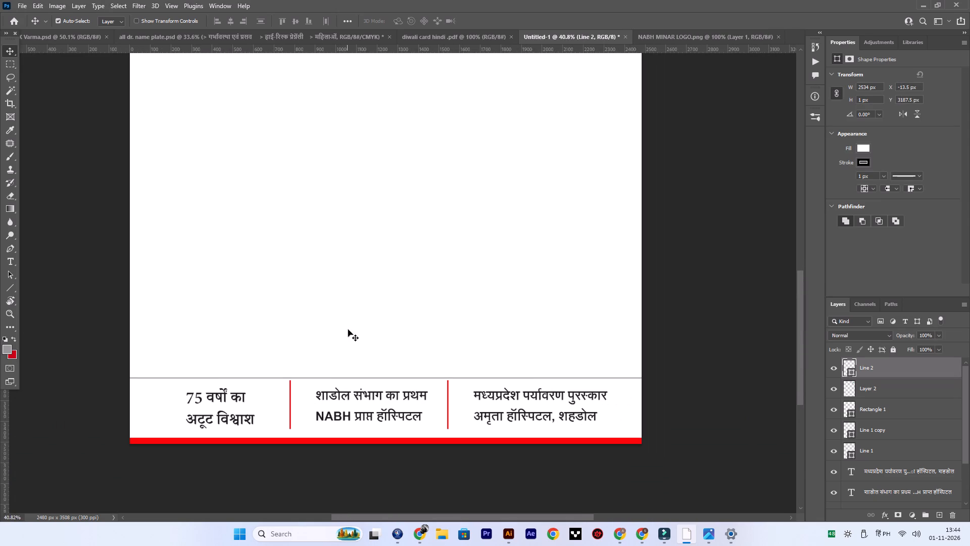
# Set the horizontal line's stroke width to 7.41 px.
pyautogui.click(882, 176)
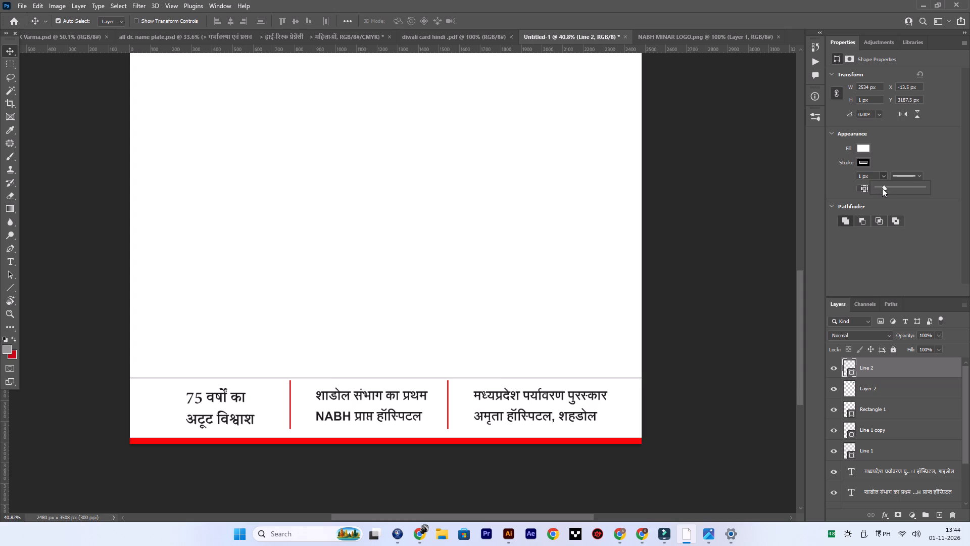
pyautogui.click(882, 188)
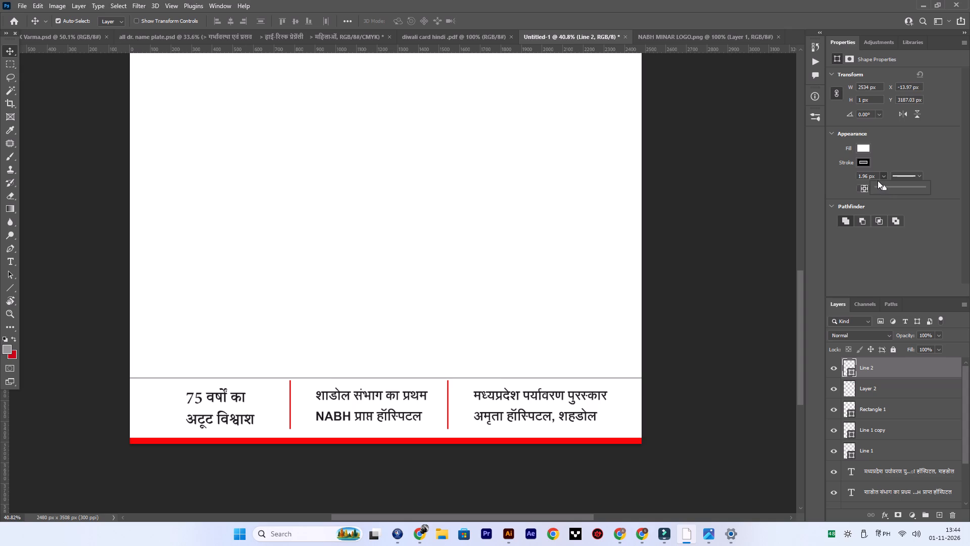
pyautogui.click(884, 188)
# Raise the thickened horizontal line slightly above the footer dividers, to about Y 3171 px.
pyautogui.keyDown('alt'); pyautogui.scroll(-6, 256, 286); pyautogui.keyUp('alt')
pyautogui.keyDown('alt'); pyautogui.scroll(11, 264, 337); pyautogui.keyUp('alt')
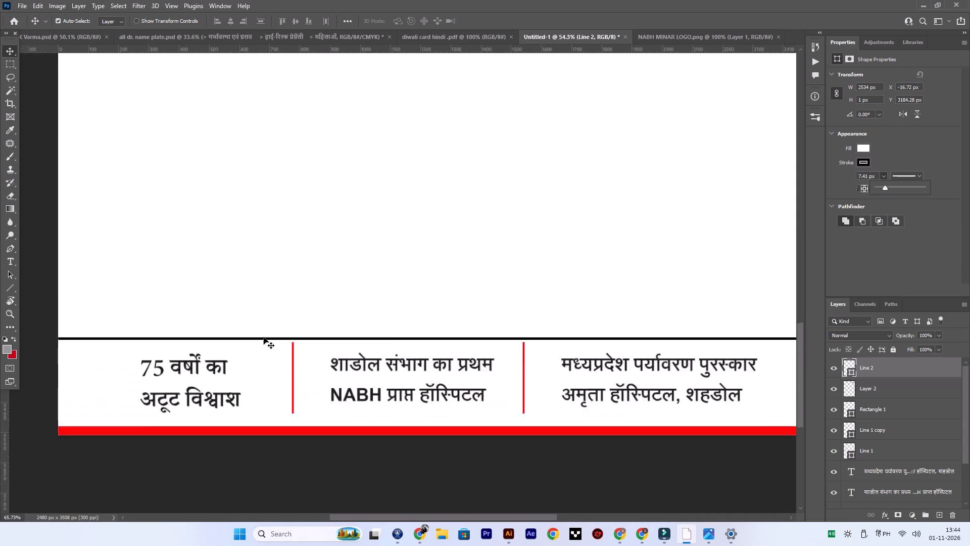
pyautogui.keyDown('alt'); pyautogui.scroll(2, 264, 337); pyautogui.keyUp('alt')
pyautogui.moveTo(317, 340); pyautogui.dragTo(317, 334)
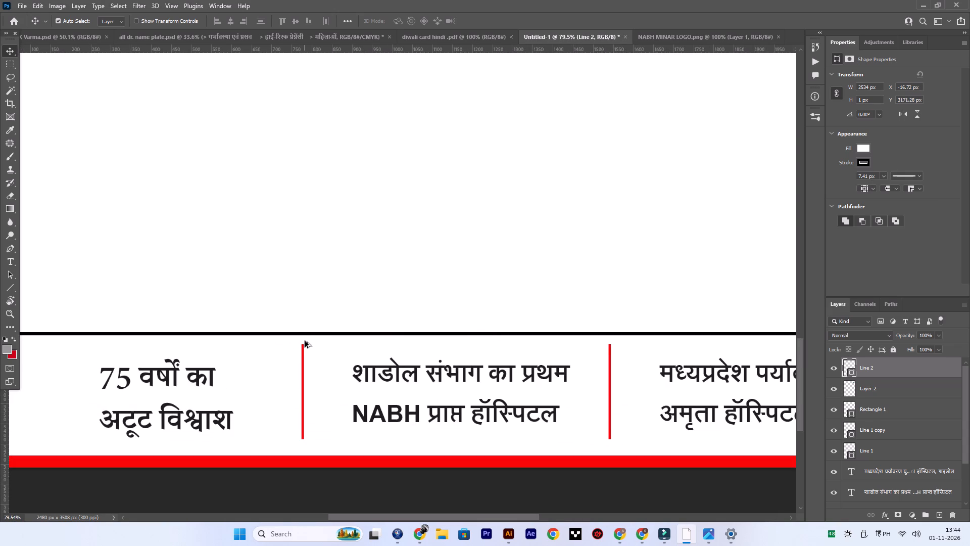
pyautogui.keyDown('alt'); pyautogui.scroll(-7, 305, 341); pyautogui.keyUp('alt')
pyautogui.scroll(7, 338, 353)
pyautogui.keyDown('alt'); pyautogui.scroll(-3, 324, 345); pyautogui.keyUp('alt')
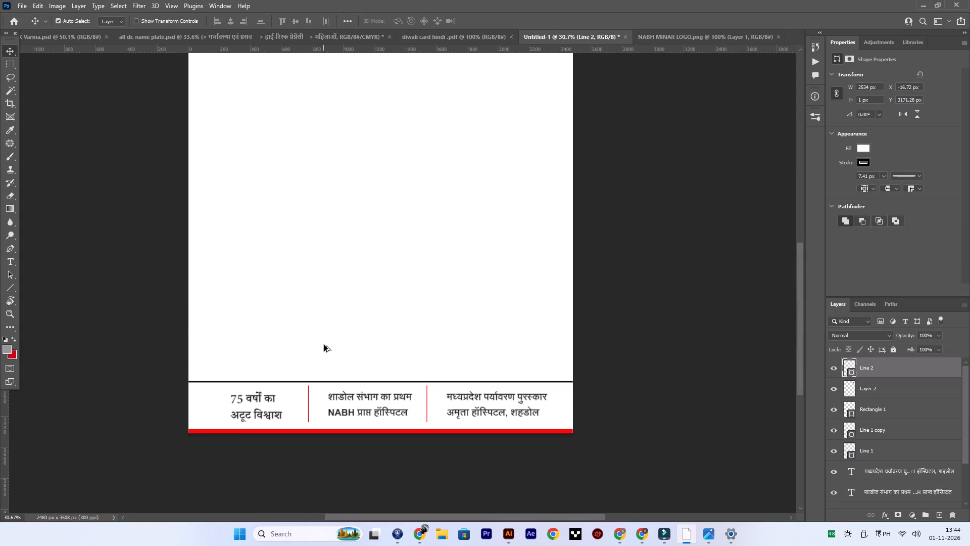
# Select the three footer texts with their two dividers and shift them together about 52 px to the left.
pyautogui.keyDown('alt'); pyautogui.scroll(-4, 323, 344); pyautogui.keyUp('alt')
pyautogui.scroll(4, 323, 344)
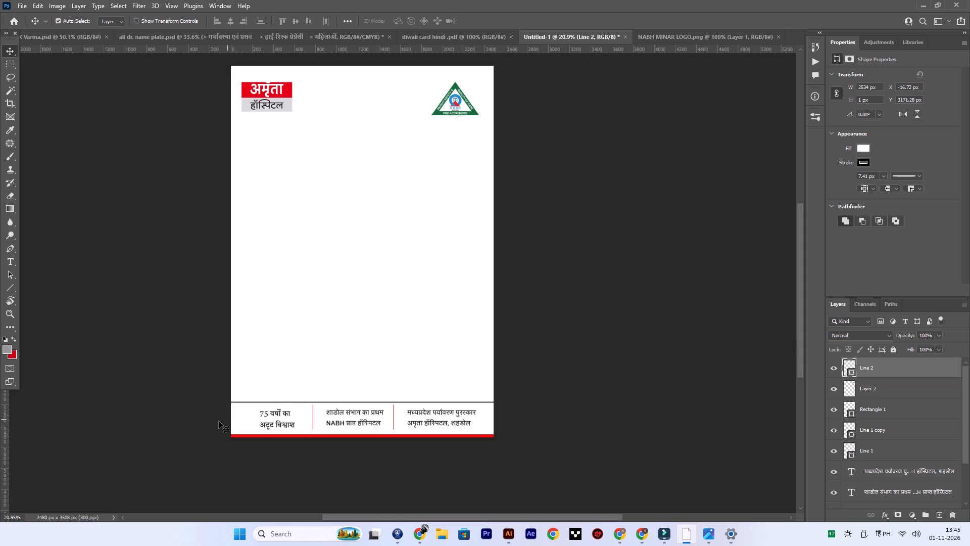
pyautogui.moveTo(219, 418); pyautogui.dragTo(444, 421)
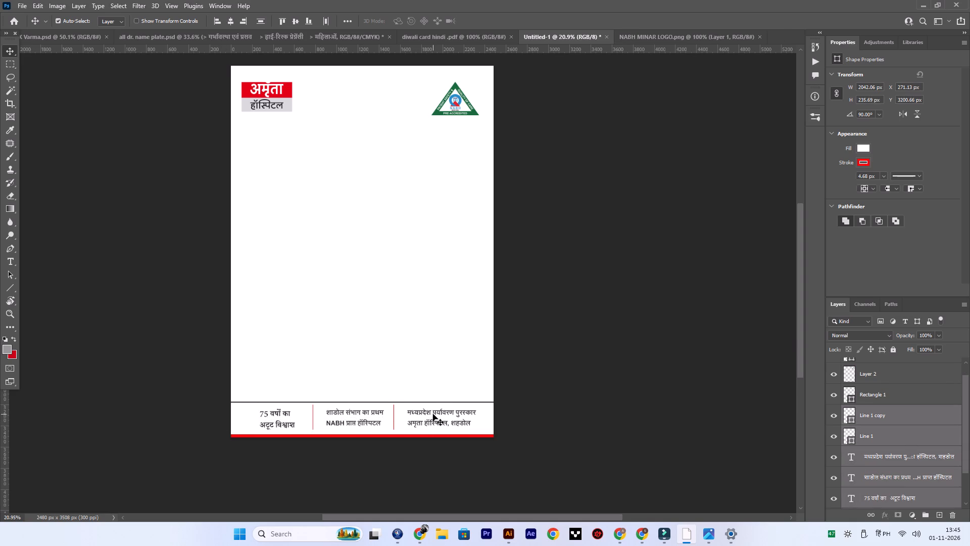
pyautogui.moveTo(433, 412); pyautogui.dragTo(428, 411)
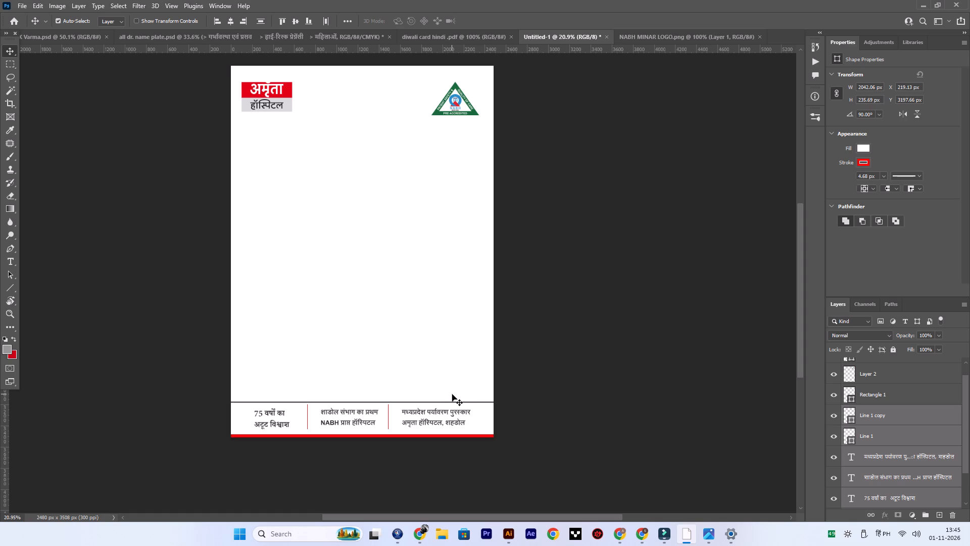
pyautogui.keyDown('alt'); pyautogui.scroll(3, 344, 397); pyautogui.keyUp('alt')
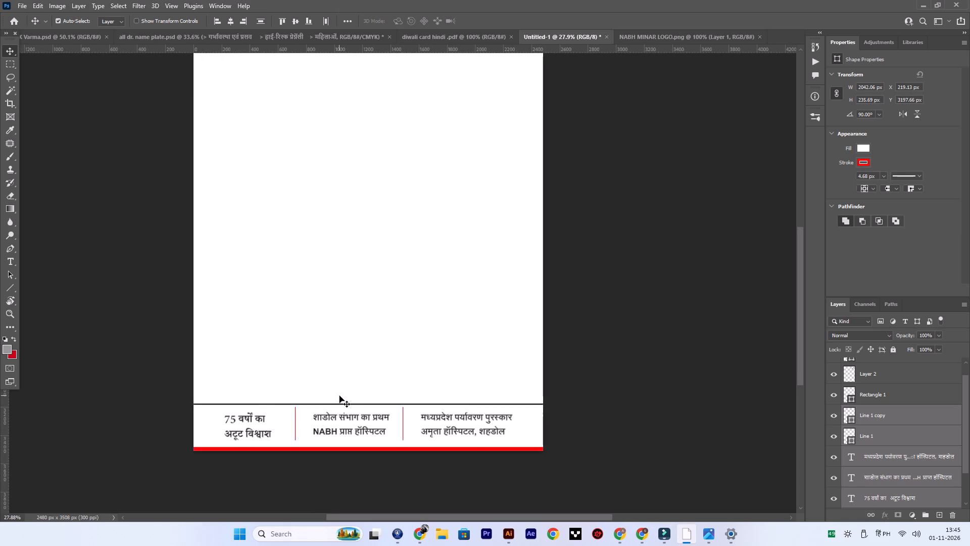
pyautogui.keyDown('alt'); pyautogui.scroll(-2, 339, 396); pyautogui.keyUp('alt')
pyautogui.scroll(6, 346, 411)
pyautogui.keyDown('alt'); pyautogui.scroll(-2, 395, 319); pyautogui.keyUp('alt')
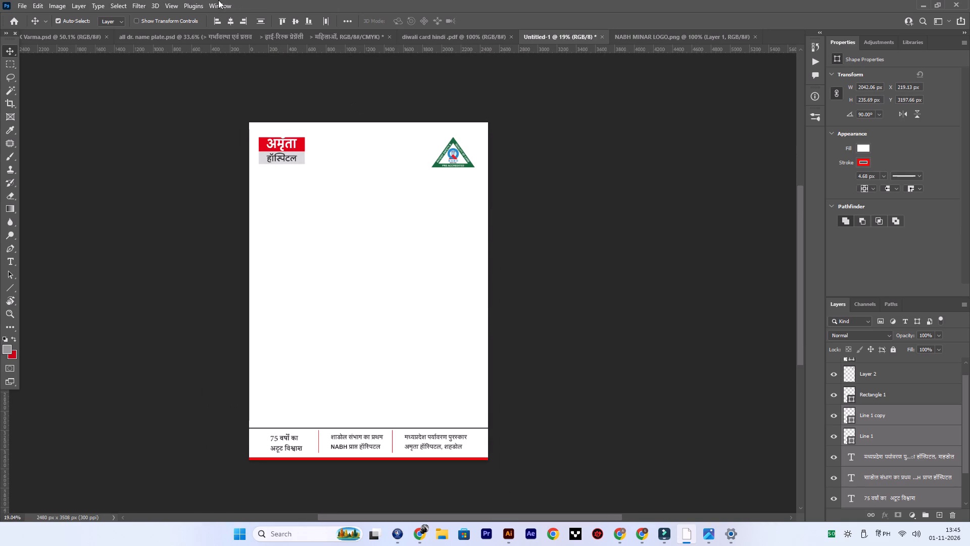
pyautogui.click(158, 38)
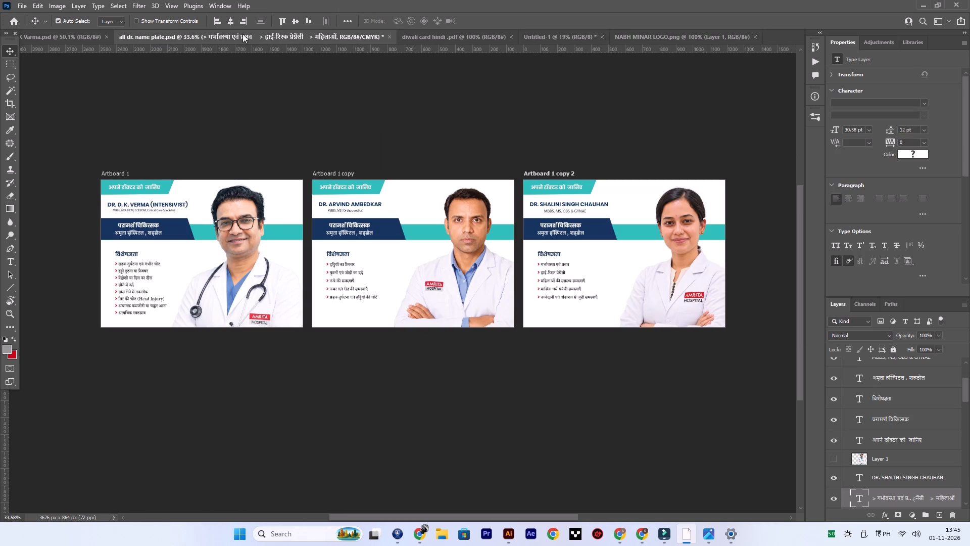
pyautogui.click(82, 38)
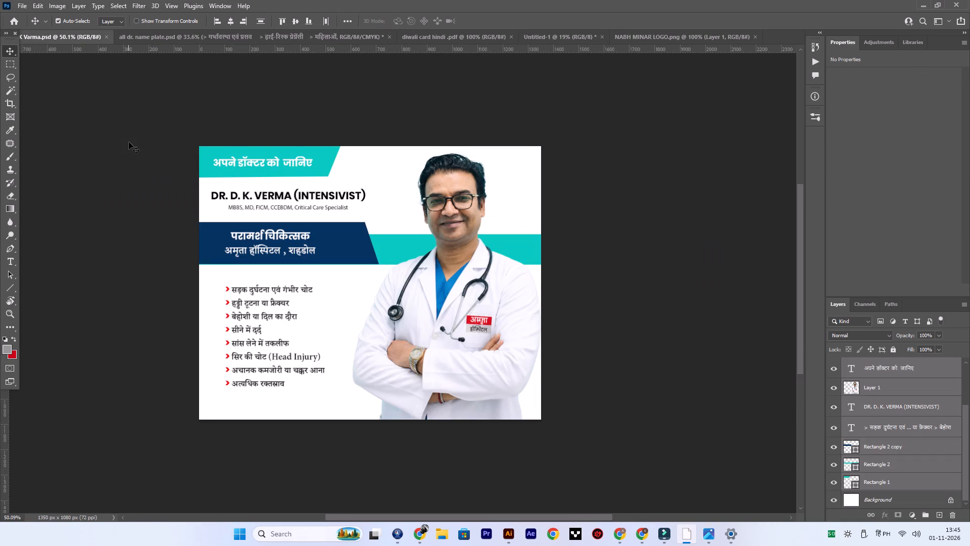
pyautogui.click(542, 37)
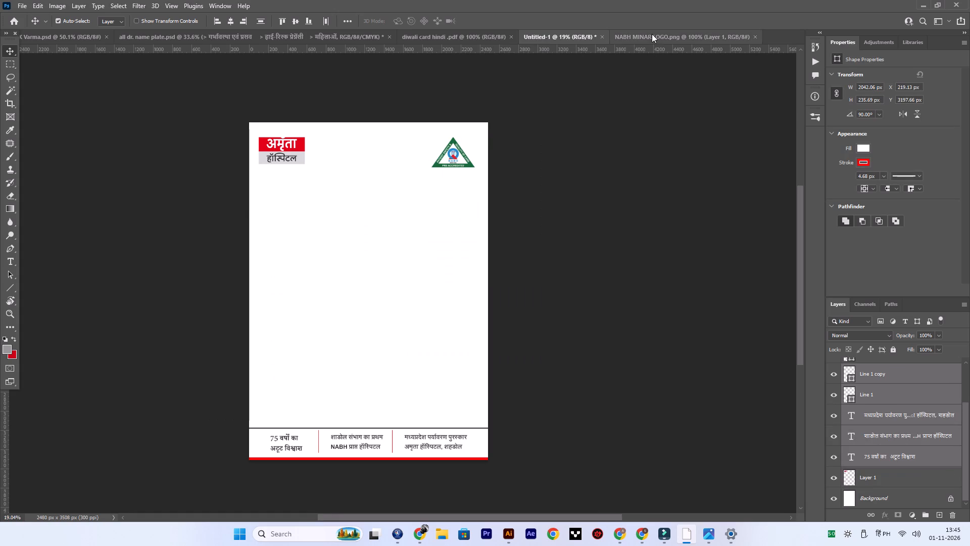
# Close the NABH MINAR LOGO.png document.
pyautogui.click(651, 33)
pyautogui.click(754, 38)
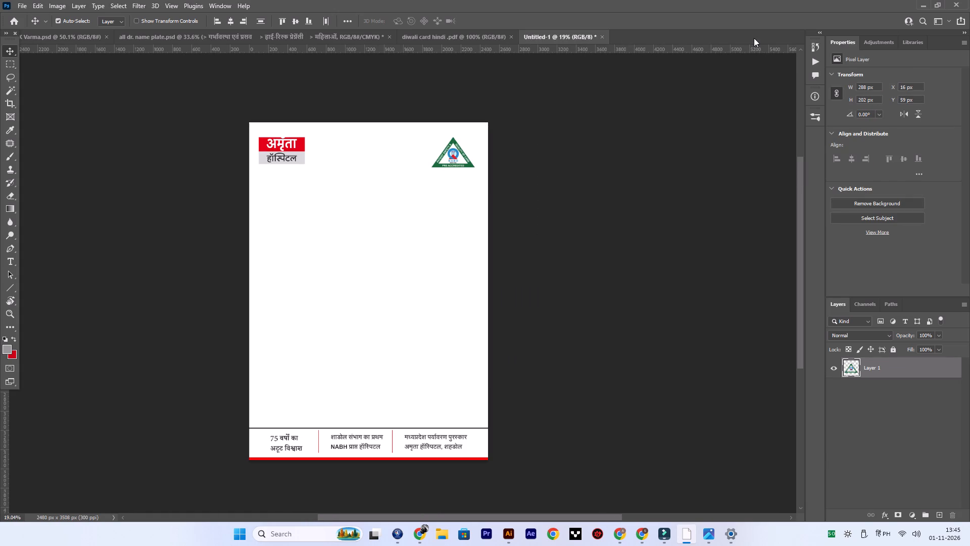
# Open the Photoshop file "letter head design" from the amrita hospital > print media > Letterhead folder on drive D.
pyautogui.scroll(3, 445, 138)
pyautogui.keyDown('alt'); pyautogui.scroll(4, 392, 209); pyautogui.keyUp('alt')
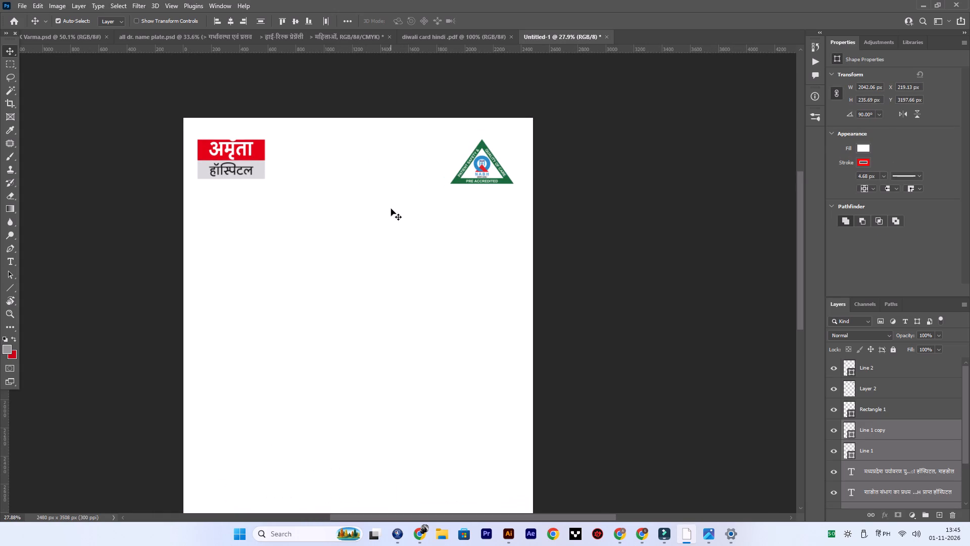
pyautogui.keyDown('alt'); pyautogui.scroll(-2, 378, 207); pyautogui.keyUp('alt')
pyautogui.scroll(-9, 378, 207)
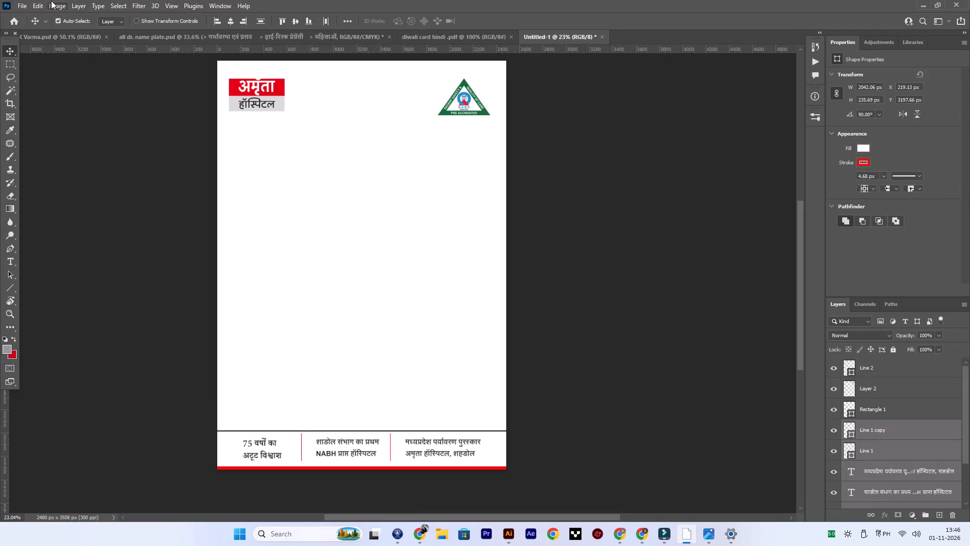
pyautogui.click(26, 1)
pyautogui.click(29, 25)
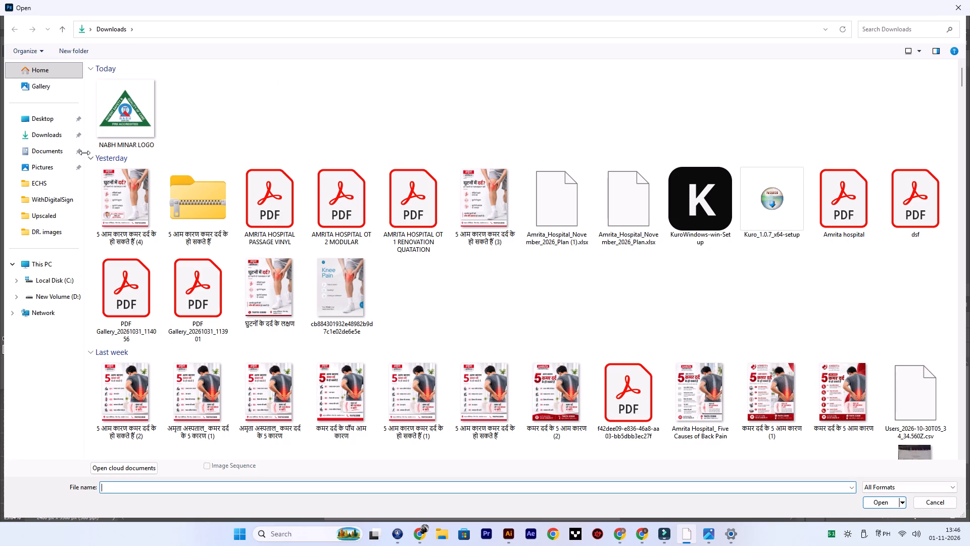
pyautogui.moveTo(71, 208); pyautogui.dragTo(71, 223, button='right')
pyautogui.click(67, 289)
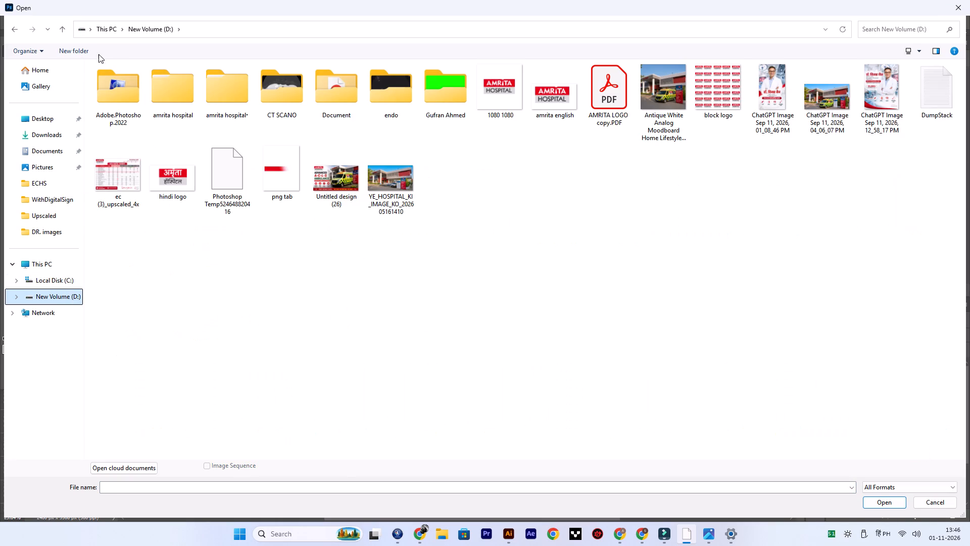
pyautogui.doubleClick(173, 97)
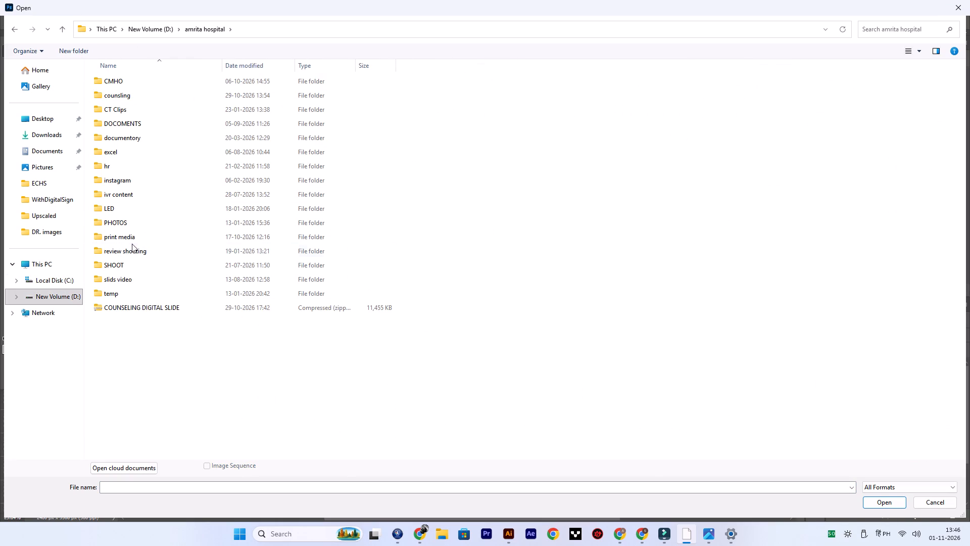
pyautogui.doubleClick(130, 239)
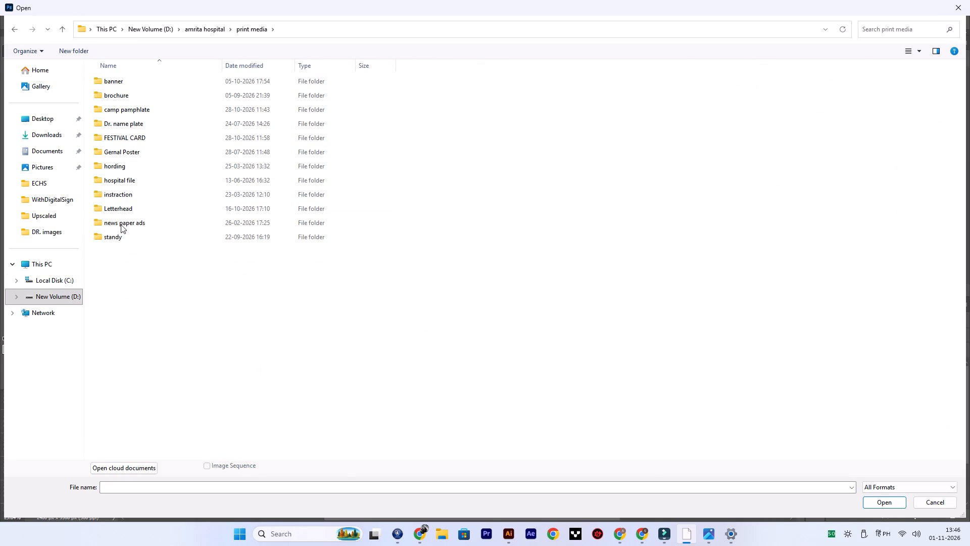
pyautogui.doubleClick(125, 209)
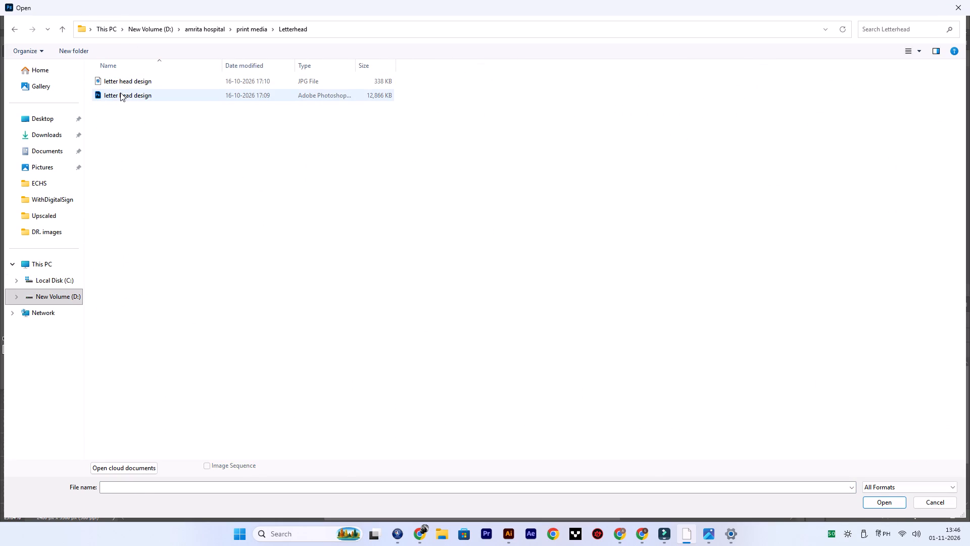
pyautogui.click(120, 93)
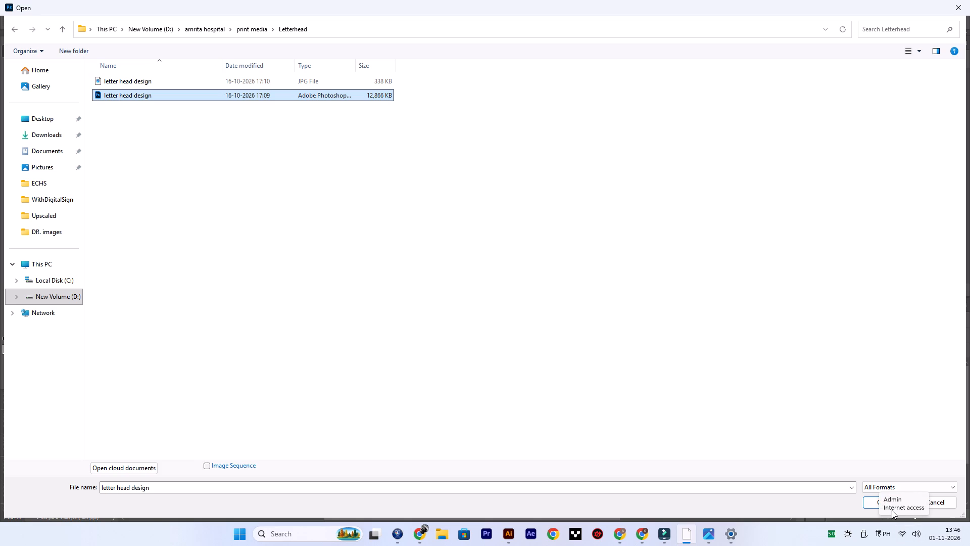
pyautogui.click(869, 507)
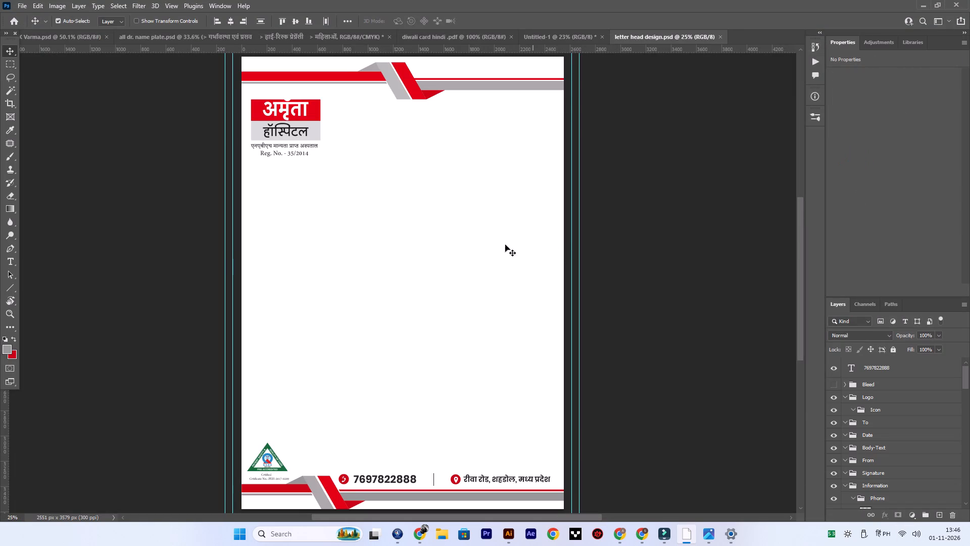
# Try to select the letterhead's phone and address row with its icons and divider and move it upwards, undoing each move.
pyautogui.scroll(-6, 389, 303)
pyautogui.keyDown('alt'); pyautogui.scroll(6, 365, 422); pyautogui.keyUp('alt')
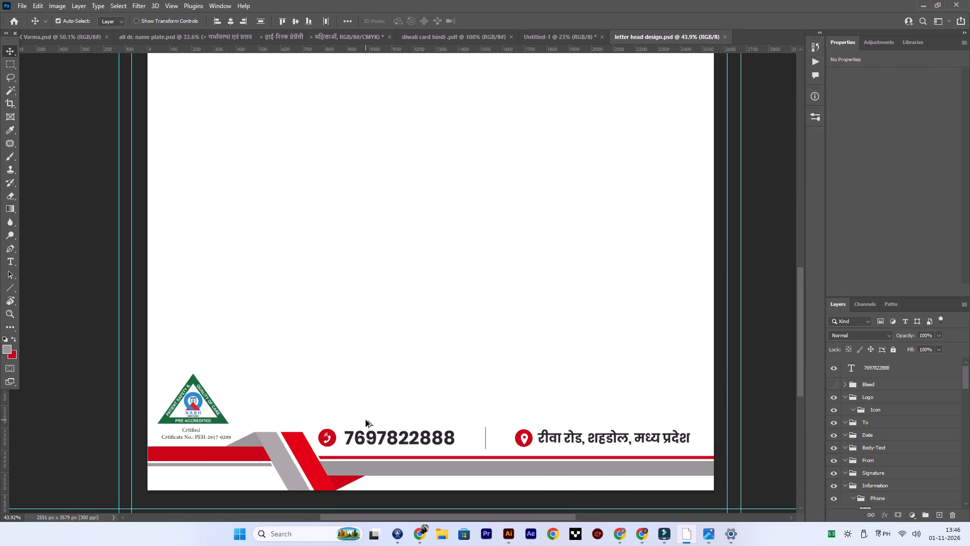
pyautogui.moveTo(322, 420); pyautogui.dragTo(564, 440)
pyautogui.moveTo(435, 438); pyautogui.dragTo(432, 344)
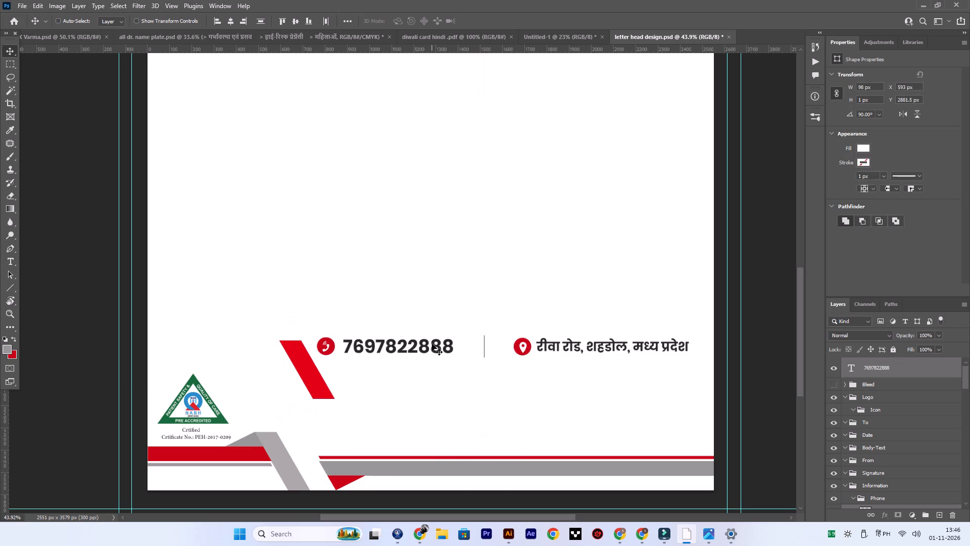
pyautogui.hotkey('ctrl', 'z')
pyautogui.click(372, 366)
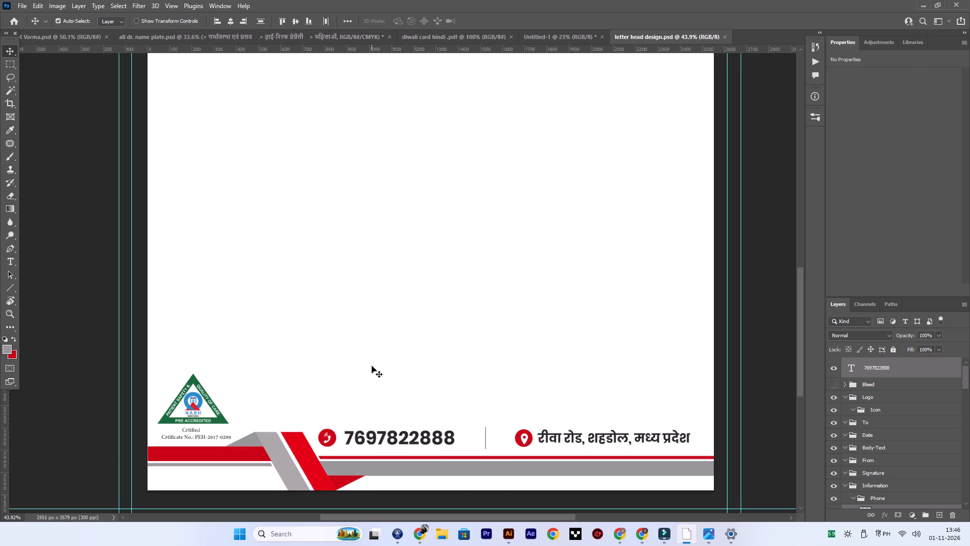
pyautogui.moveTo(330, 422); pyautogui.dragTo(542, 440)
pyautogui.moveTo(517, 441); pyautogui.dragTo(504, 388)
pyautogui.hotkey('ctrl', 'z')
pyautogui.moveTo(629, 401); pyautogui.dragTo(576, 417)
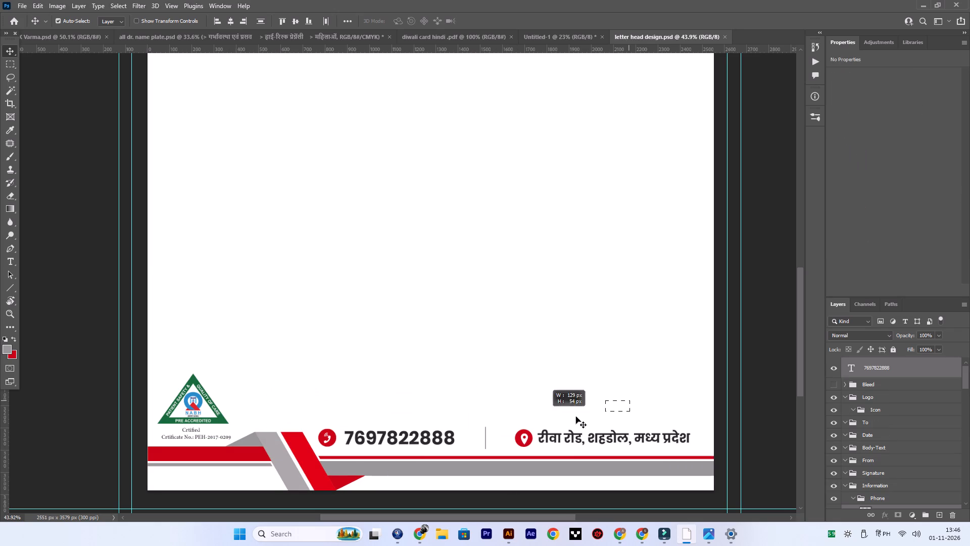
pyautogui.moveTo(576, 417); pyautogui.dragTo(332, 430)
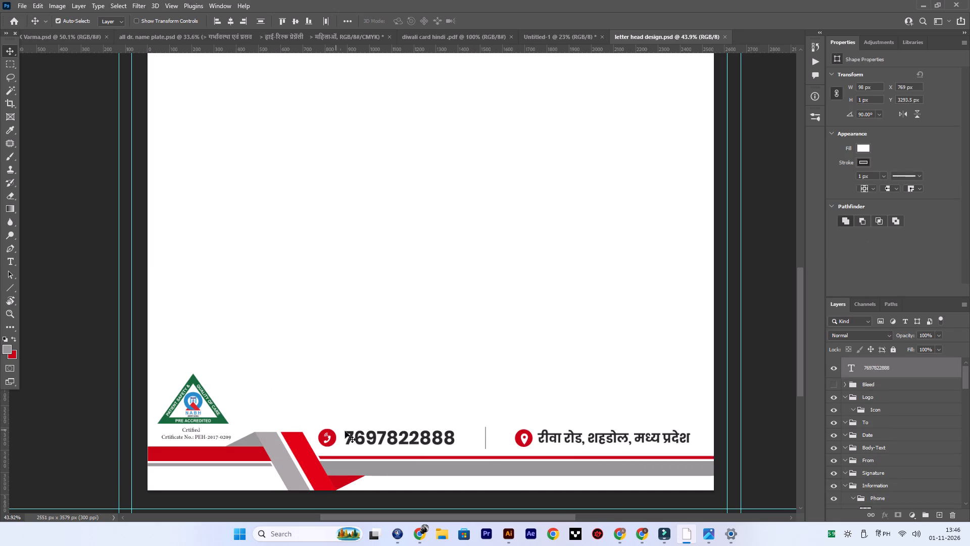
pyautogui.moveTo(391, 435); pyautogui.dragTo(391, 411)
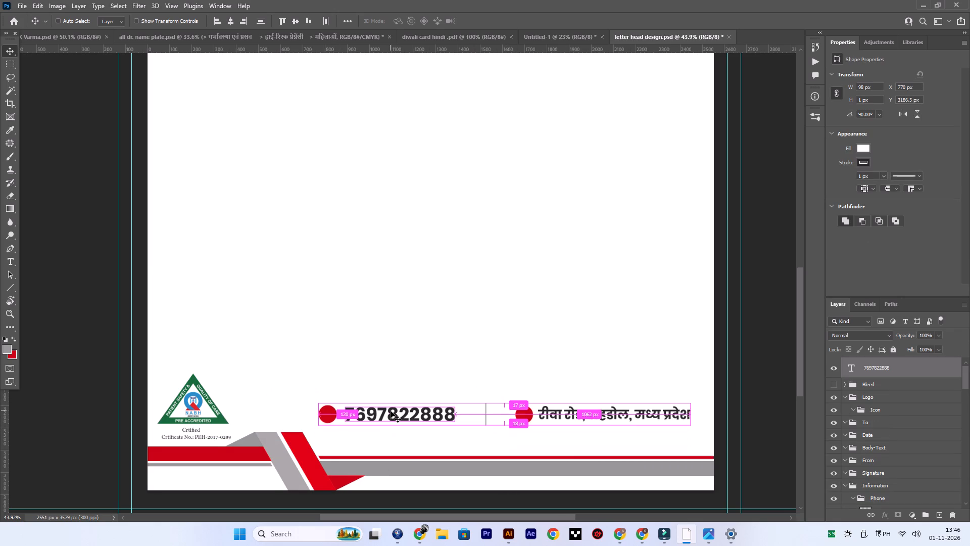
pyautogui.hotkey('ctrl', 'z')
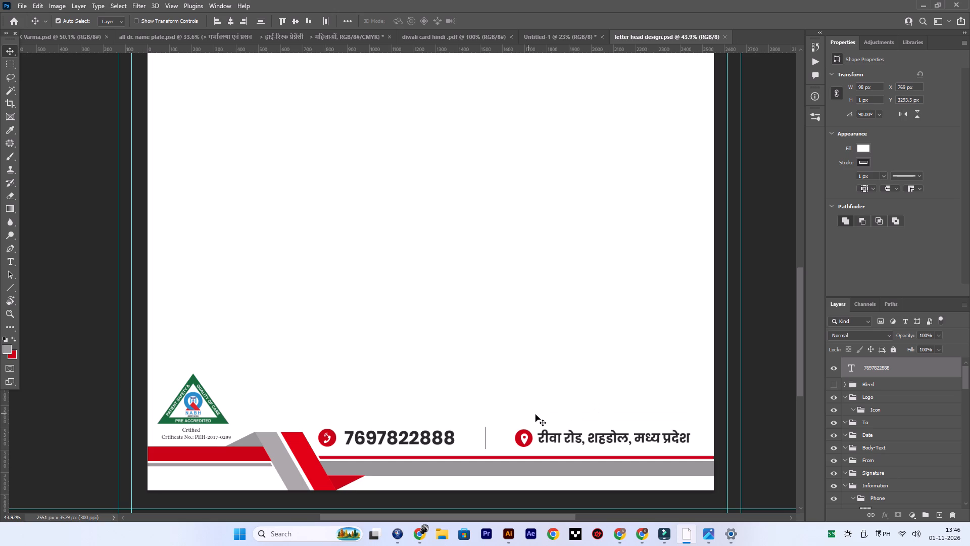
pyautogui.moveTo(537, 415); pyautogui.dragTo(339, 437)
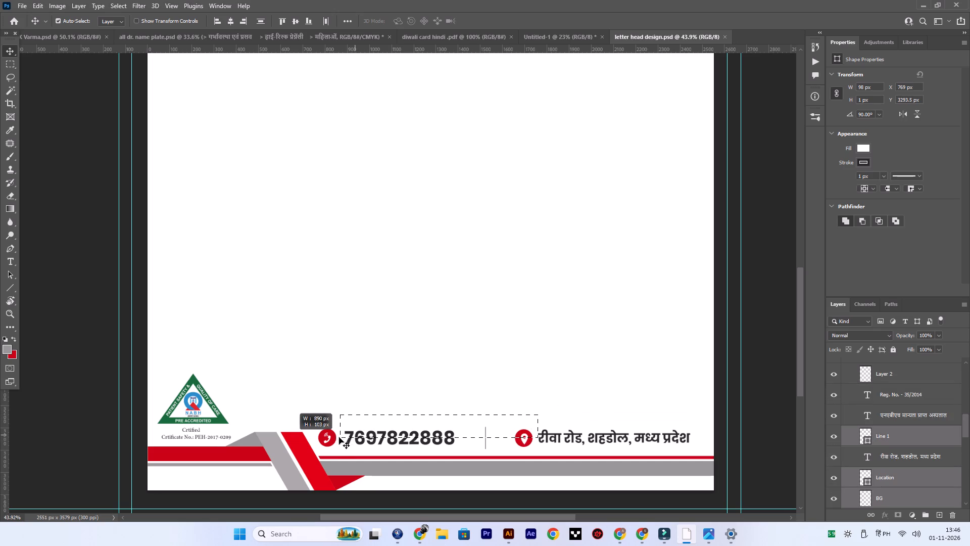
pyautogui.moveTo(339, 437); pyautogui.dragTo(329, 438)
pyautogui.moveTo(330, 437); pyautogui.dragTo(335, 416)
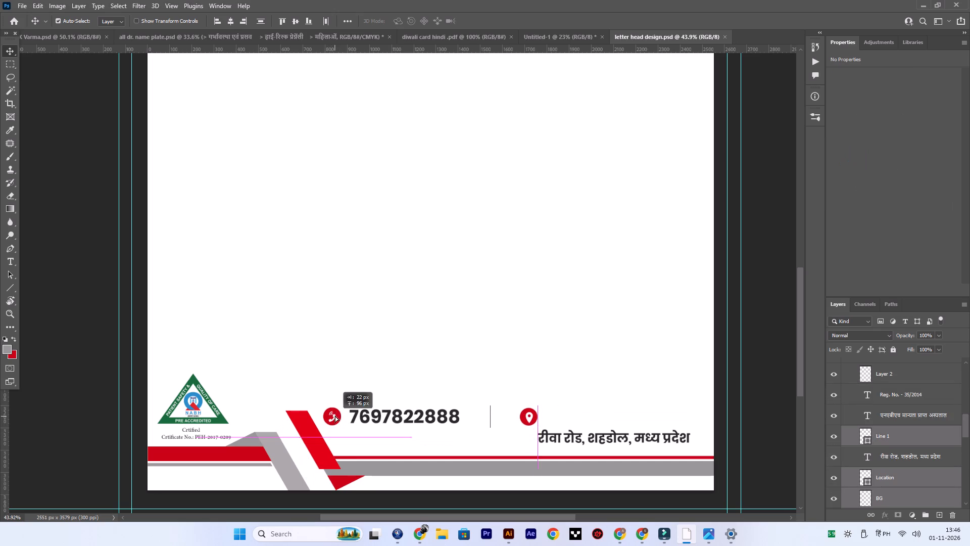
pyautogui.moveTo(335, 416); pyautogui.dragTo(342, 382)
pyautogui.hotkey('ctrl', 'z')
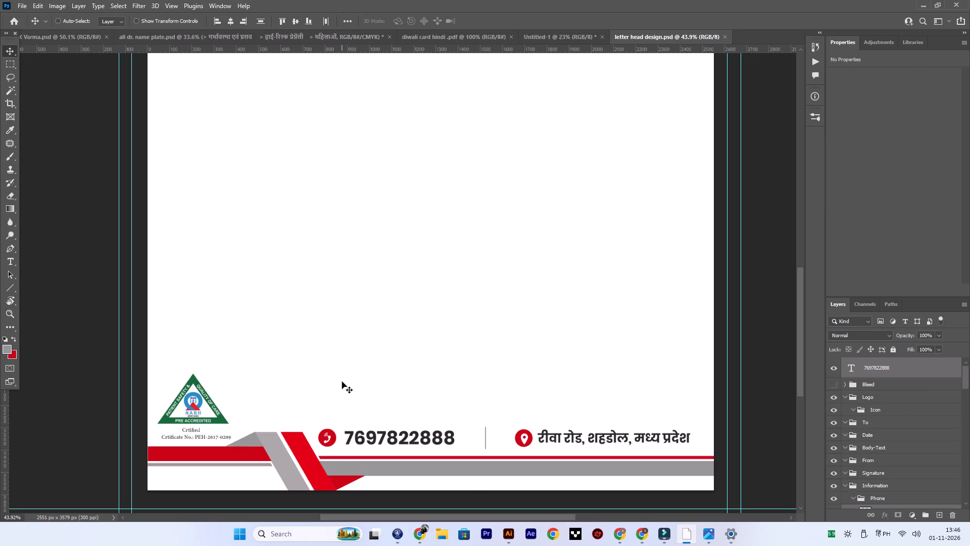
# Select the letterhead's phone and address row with its icons and divider and copy it into Untitled-1, above the footer.
pyautogui.moveTo(649, 401); pyautogui.dragTo(338, 434)
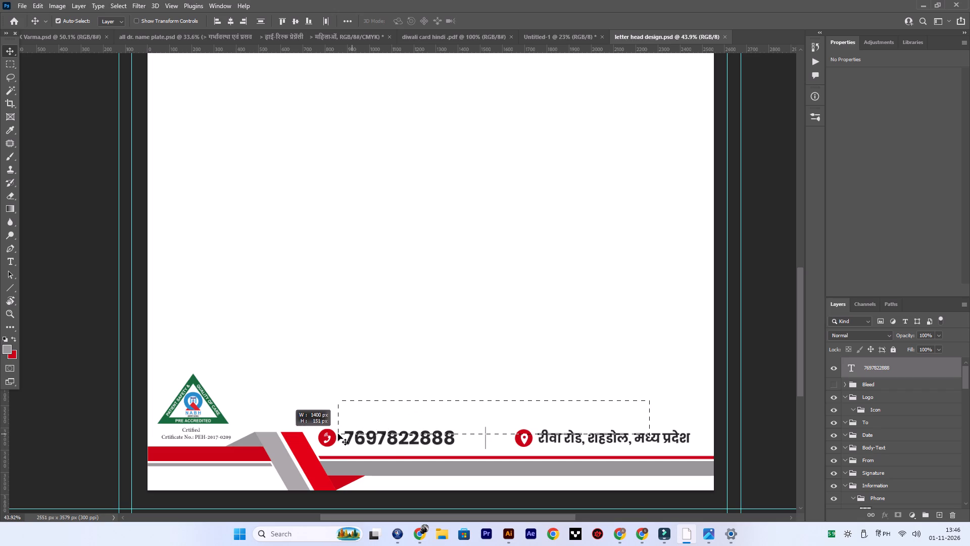
pyautogui.moveTo(338, 434); pyautogui.dragTo(330, 437)
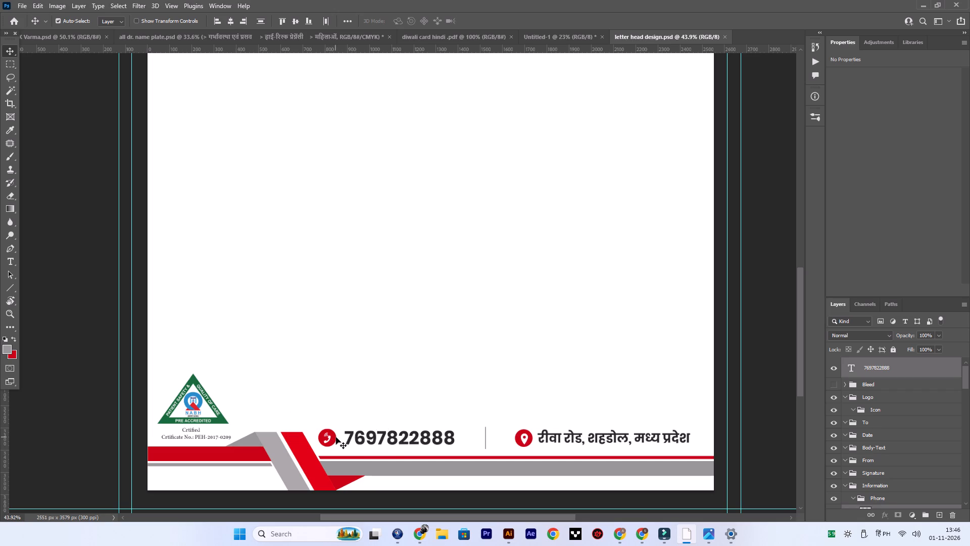
pyautogui.moveTo(351, 438); pyautogui.dragTo(354, 397)
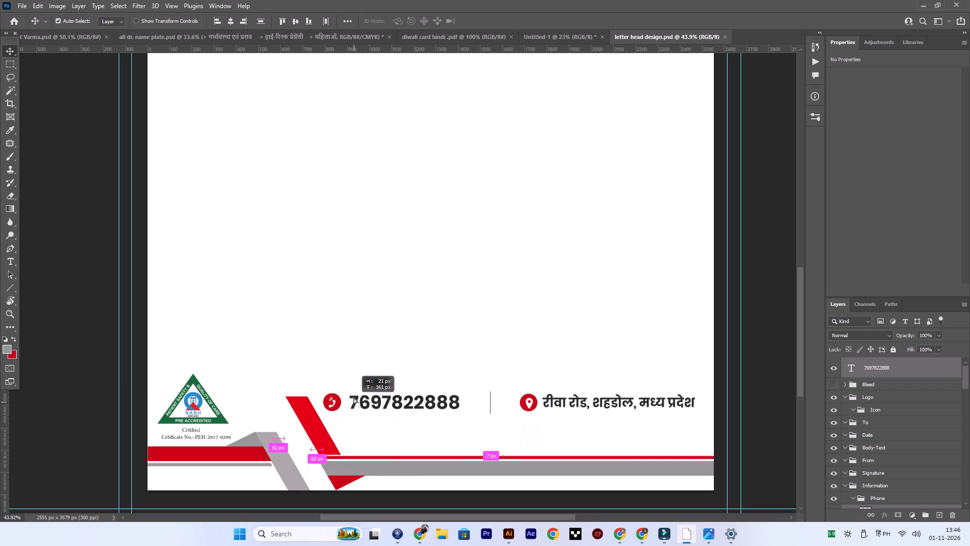
pyautogui.moveTo(354, 397); pyautogui.dragTo(562, 37)
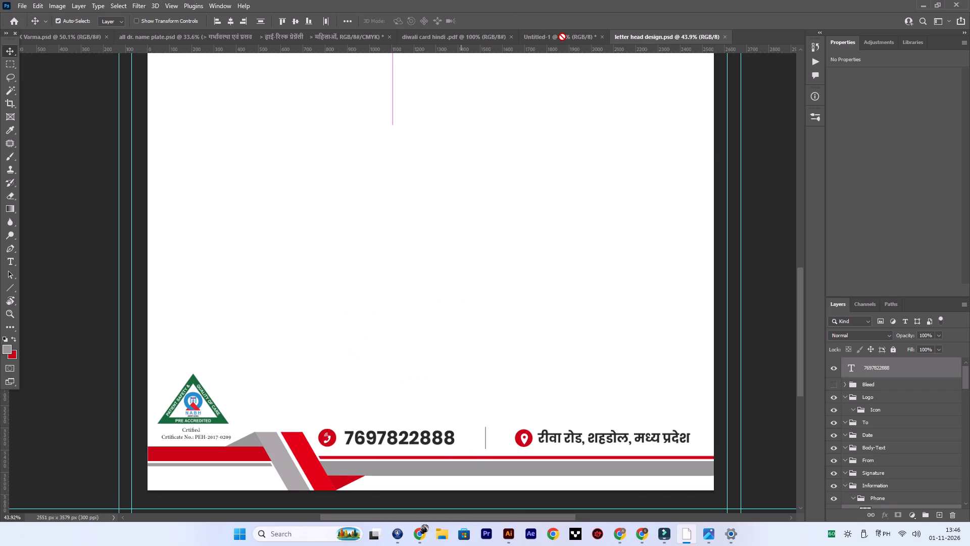
pyautogui.moveTo(562, 37); pyautogui.dragTo(339, 373)
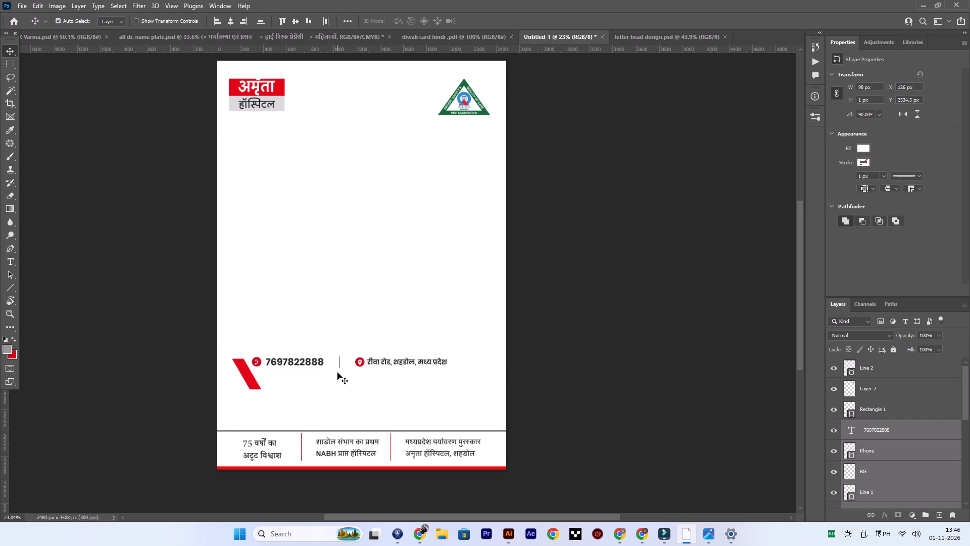
# Delete the slanted red stripe that came along with the copied contact row.
pyautogui.click(253, 384)
pyautogui.click(560, 347)
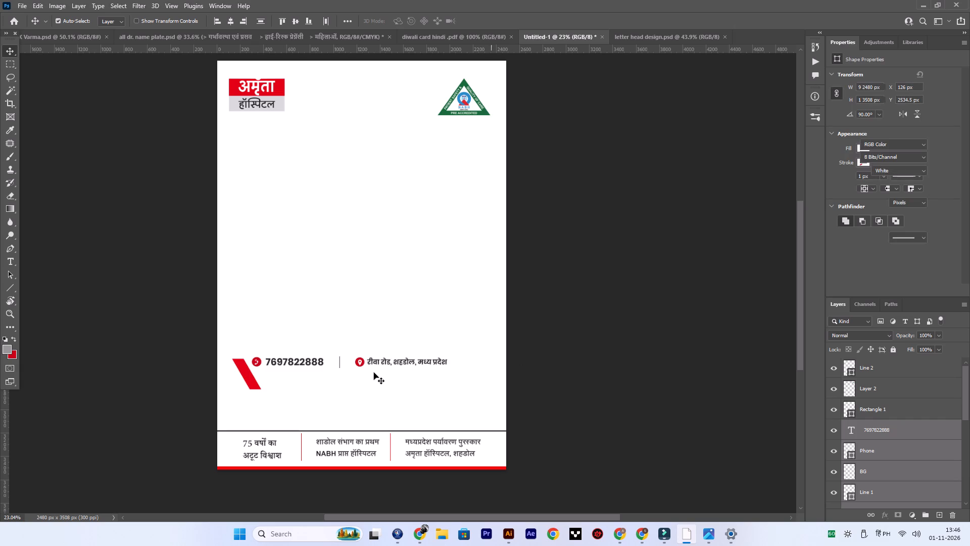
pyautogui.click(257, 387)
pyautogui.press('Delete')
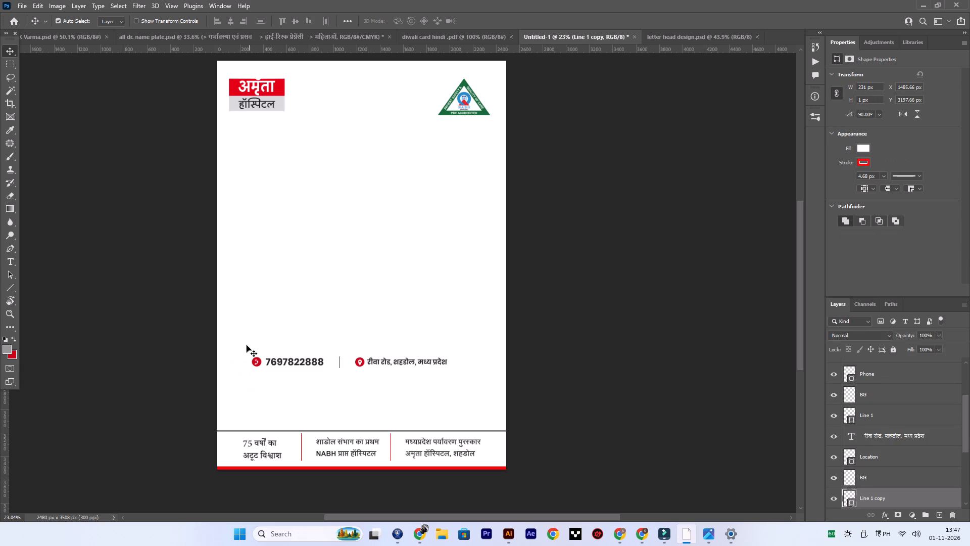
# Select the whole contact row and place it centred just above the horizontal footer line, at about X 486 px, Y 3020.5 px.
pyautogui.moveTo(246, 337); pyautogui.dragTo(433, 368)
pyautogui.moveTo(388, 362); pyautogui.dragTo(425, 380)
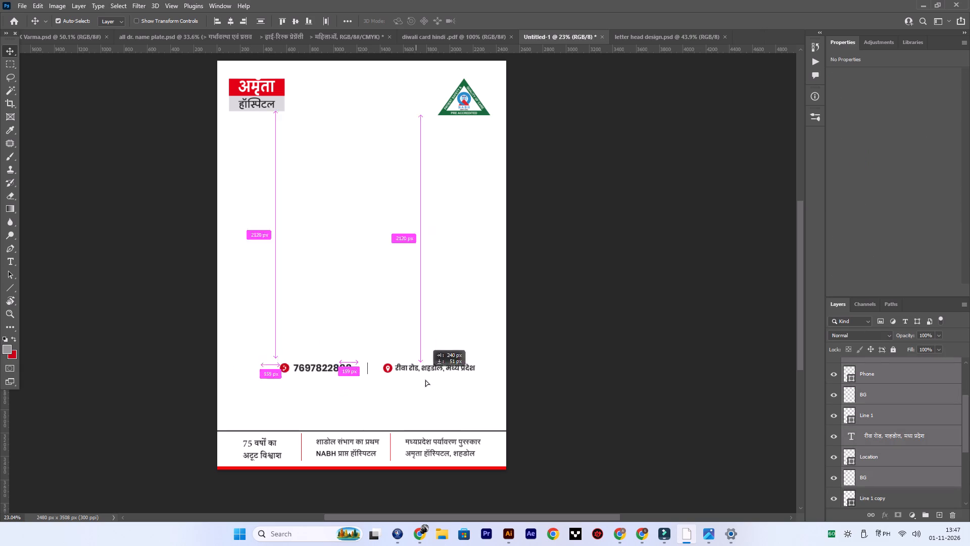
pyautogui.moveTo(425, 380); pyautogui.dragTo(412, 419)
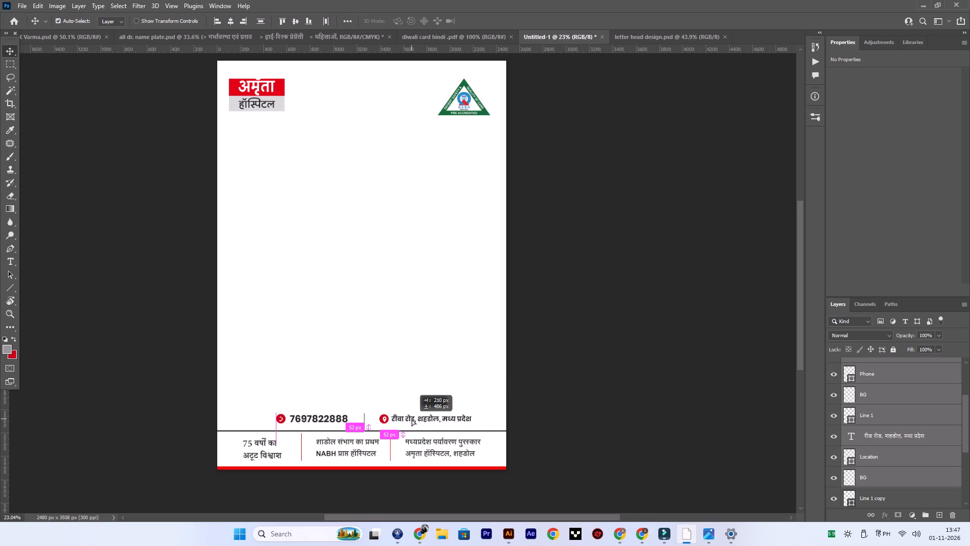
pyautogui.moveTo(412, 419); pyautogui.dragTo(410, 419)
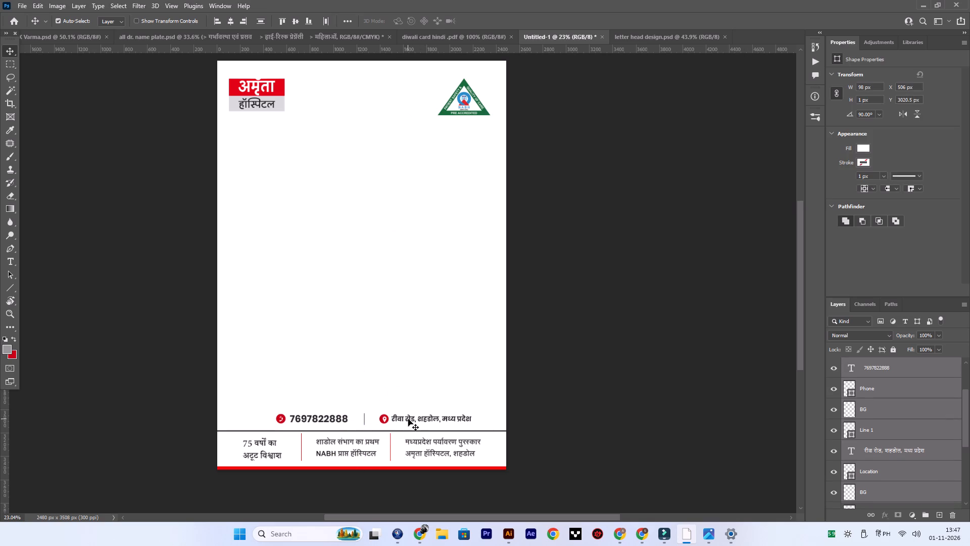
pyautogui.press('Left')
pyautogui.press('Left')
pyautogui.press('Left')
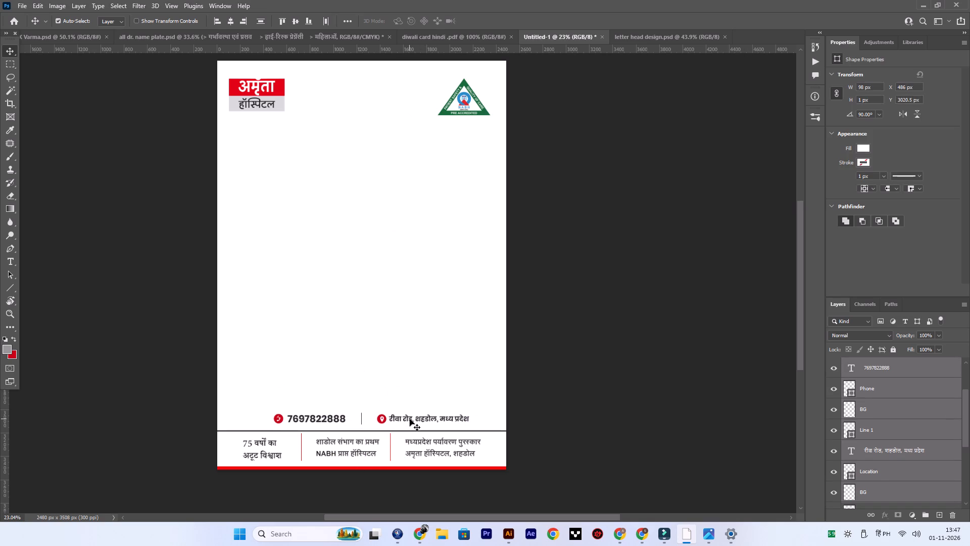
# Examine the added contact row and the balance of the overall page layout.
pyautogui.keyDown('alt'); pyautogui.scroll(5, 354, 388); pyautogui.keyUp('alt')
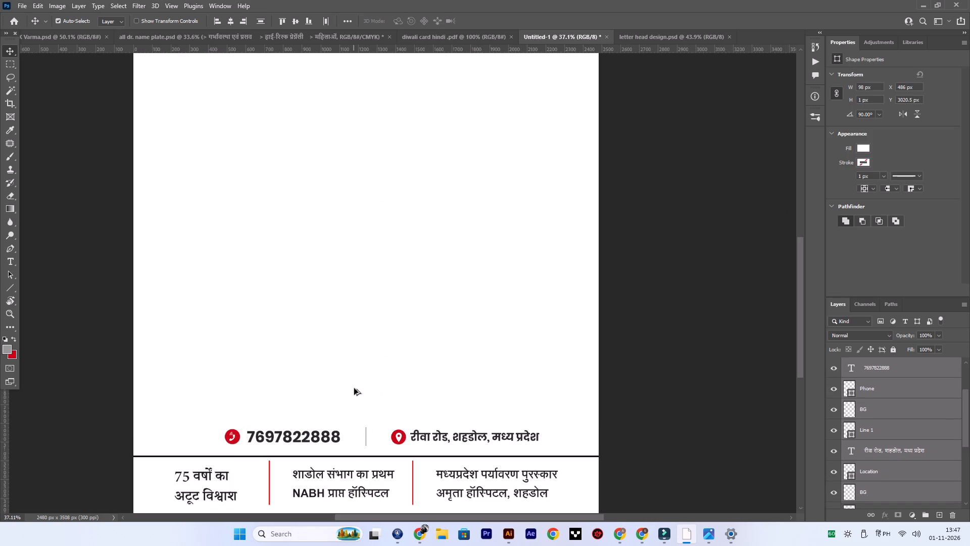
pyautogui.keyDown('alt'); pyautogui.scroll(-4, 354, 388); pyautogui.keyUp('alt')
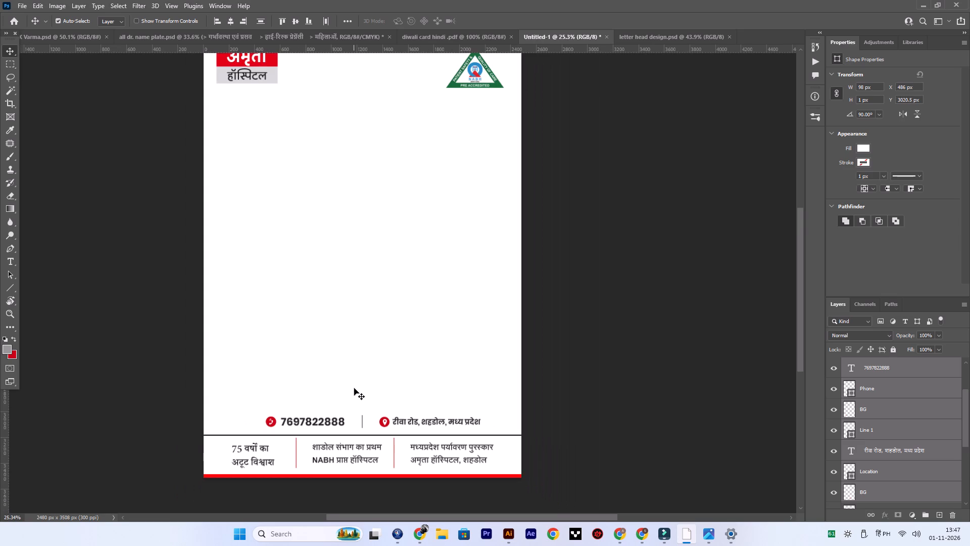
pyautogui.keyDown('alt'); pyautogui.scroll(-2, 347, 382); pyautogui.keyUp('alt')
pyautogui.scroll(-5, 347, 382)
pyautogui.scroll(5, 347, 382)
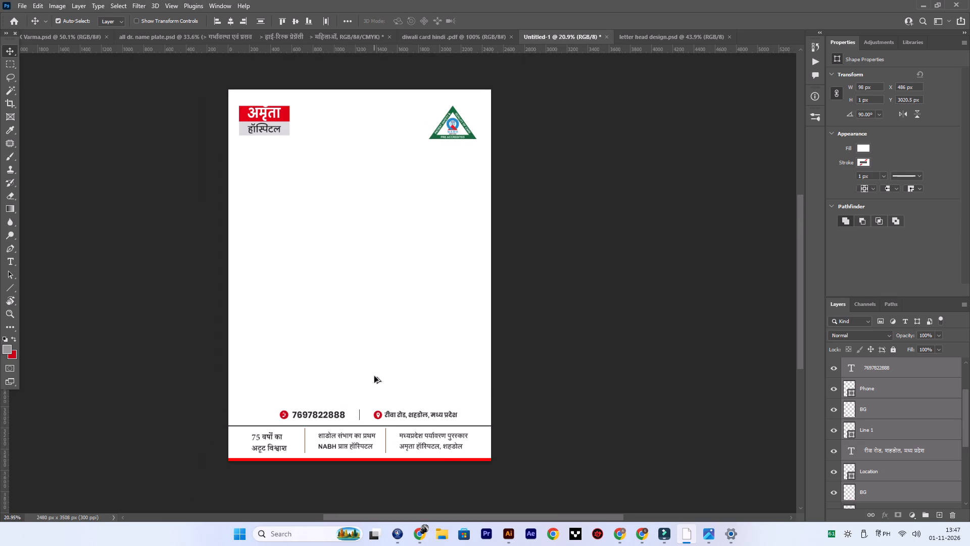
pyautogui.keyDown('alt'); pyautogui.scroll(-2, 374, 375); pyautogui.keyUp('alt')
pyautogui.scroll(-3, 374, 375)
pyautogui.keyDown('alt'); pyautogui.scroll(2, 374, 349); pyautogui.keyUp('alt')
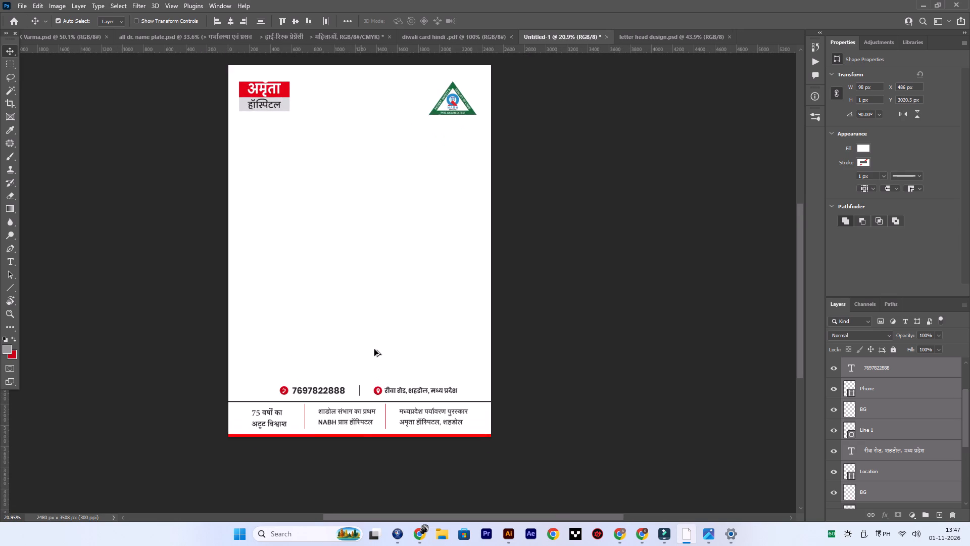
pyautogui.keyDown('alt'); pyautogui.scroll(2, 374, 349); pyautogui.keyUp('alt')
pyautogui.keyDown('alt'); pyautogui.scroll(-1, 374, 349); pyautogui.keyUp('alt')
pyautogui.press('space')
pyautogui.press('space')
pyautogui.moveTo(367, 301); pyautogui.dragTo(416, 314)
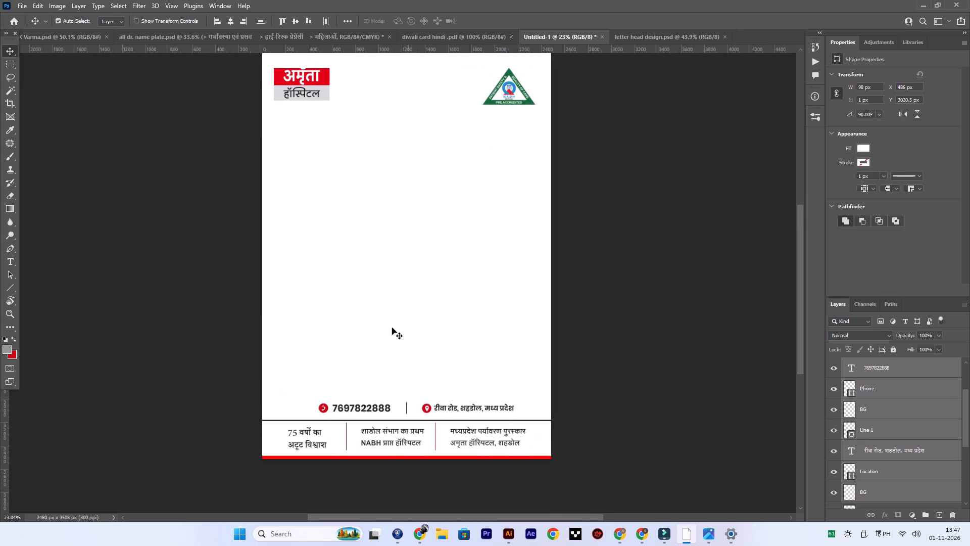
pyautogui.scroll(5, 385, 336)
pyautogui.keyDown('alt'); pyautogui.scroll(-2, 385, 335); pyautogui.keyUp('alt')
pyautogui.press('space')
pyautogui.moveTo(420, 334); pyautogui.dragTo(380, 333)
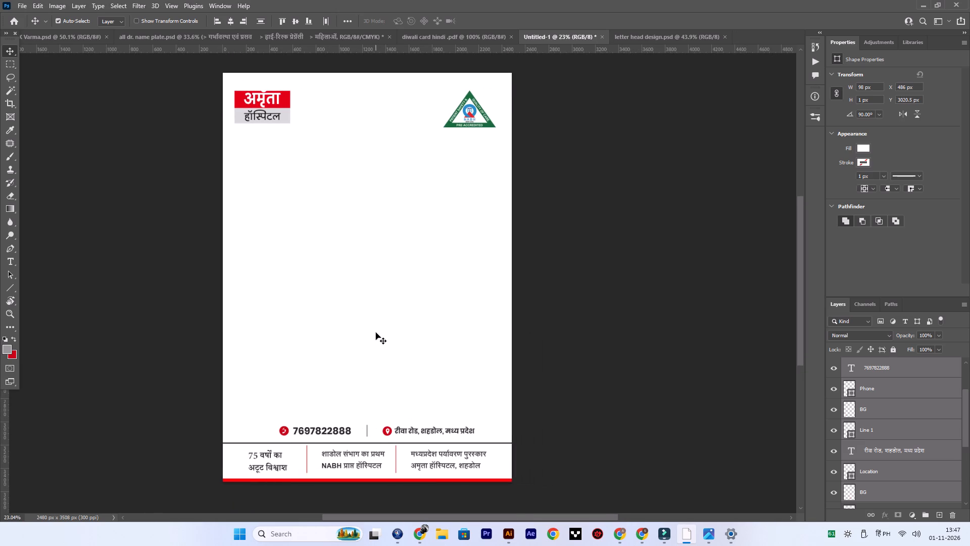
pyautogui.keyDown('alt'); pyautogui.scroll(-2, 376, 333); pyautogui.keyUp('alt')
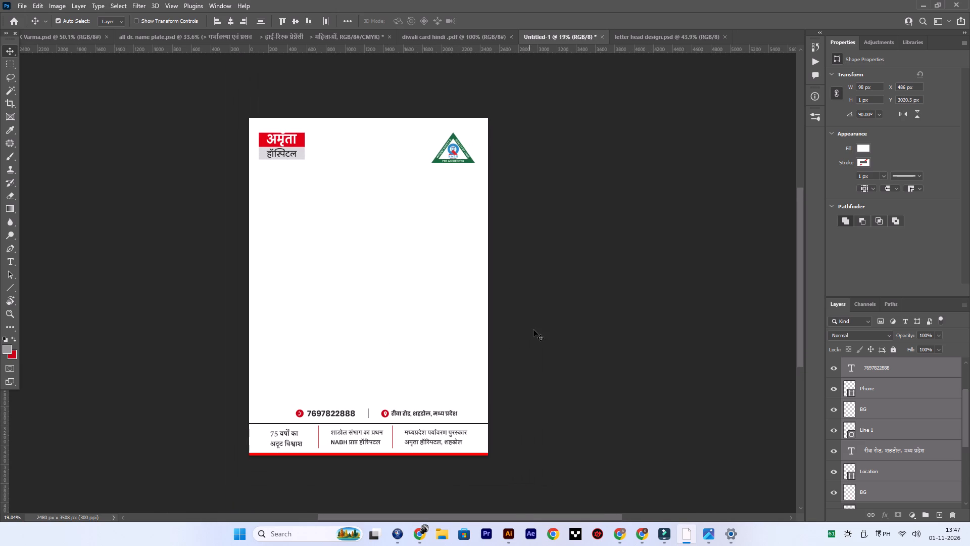
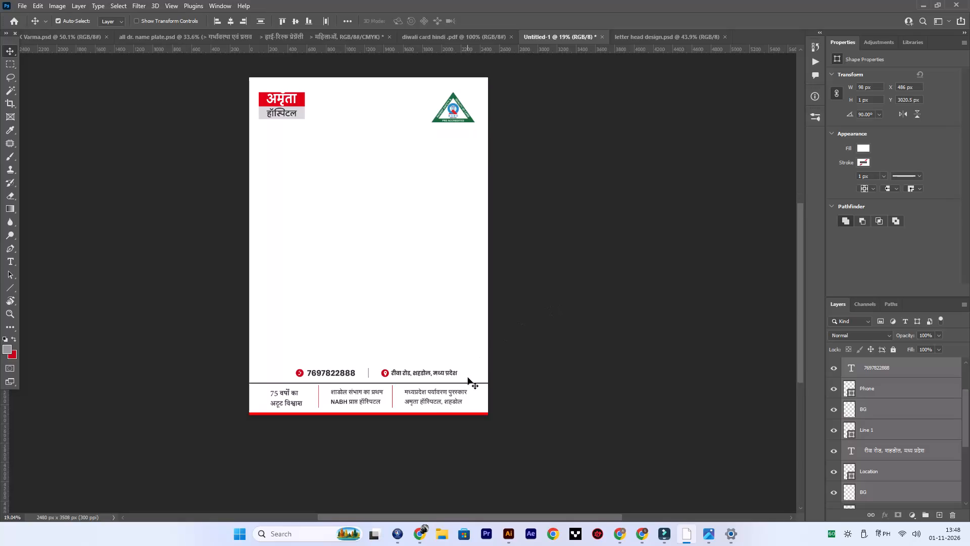
# Add the word प्राप्त after पुरस्कार in the first line of the footer's third text column.
pyautogui.keyDown('alt'); pyautogui.scroll(12, 467, 377); pyautogui.keyUp('alt')
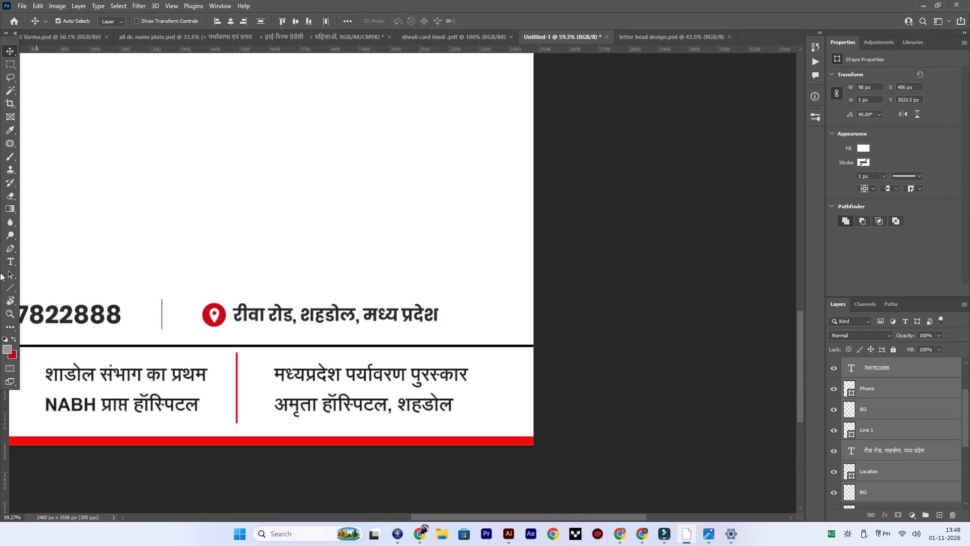
pyautogui.click(11, 261)
pyautogui.click(469, 371)
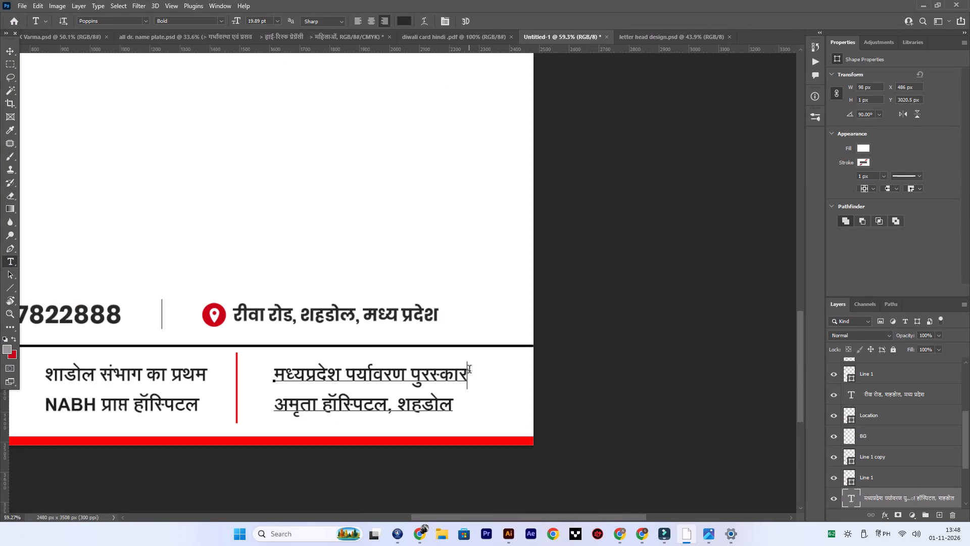
pyautogui.press('space')
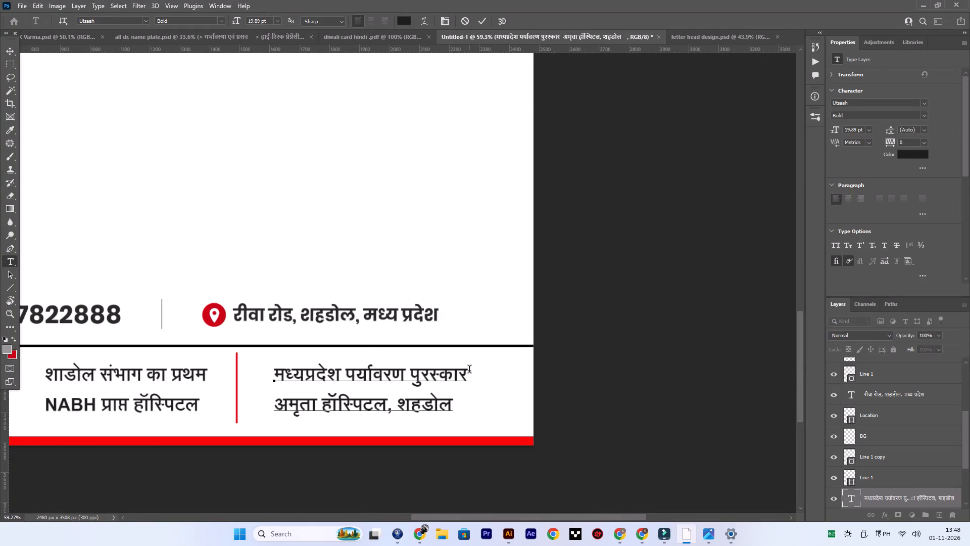
pyautogui.write('PRAPT')
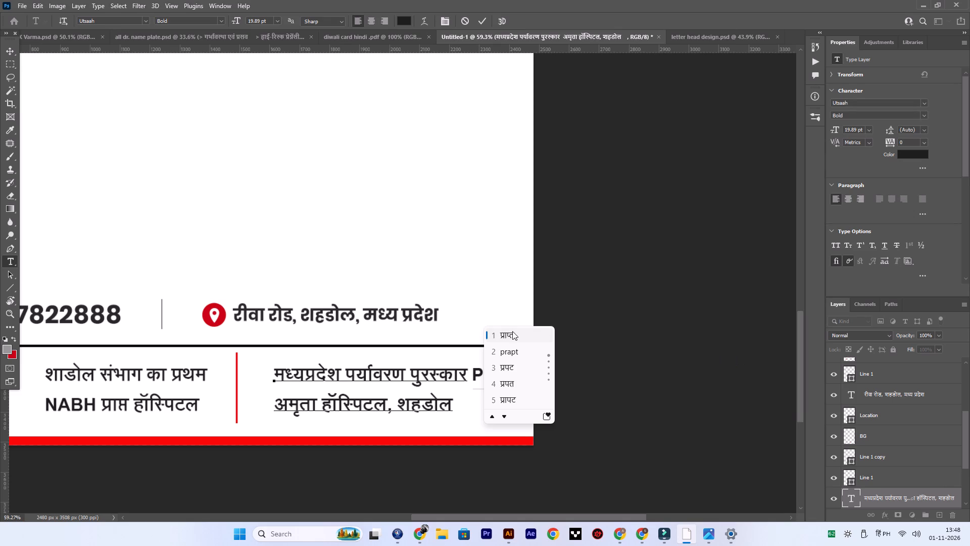
pyautogui.click(512, 331)
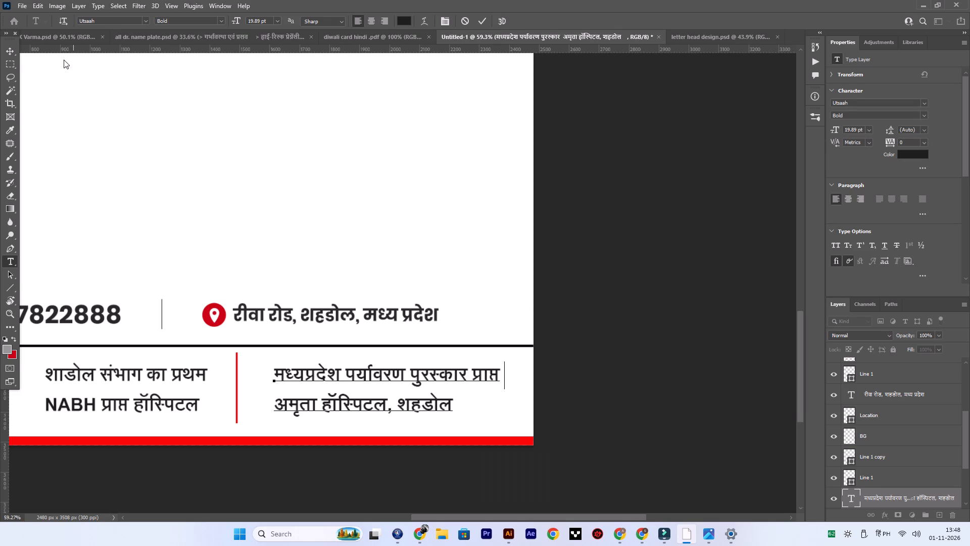
pyautogui.click(7, 56)
# Examine the revised footer text and the layout of the whole letterhead page.
pyautogui.keyDown('alt'); pyautogui.scroll(-4, 334, 261); pyautogui.keyUp('alt')
pyautogui.press('space')
pyautogui.press('space')
pyautogui.press('space')
pyautogui.press('space')
pyautogui.moveTo(249, 230); pyautogui.dragTo(398, 235)
pyautogui.keyDown('alt'); pyautogui.scroll(-3, 310, 247); pyautogui.keyUp('alt')
pyautogui.press('space')
pyautogui.moveTo(311, 214); pyautogui.dragTo(330, 256)
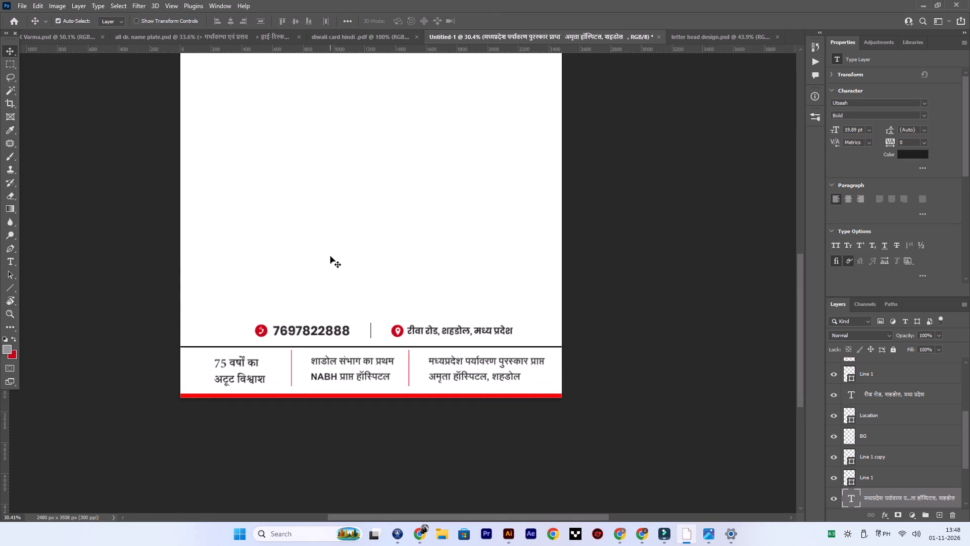
pyautogui.keyDown('alt'); pyautogui.scroll(-3, 330, 256); pyautogui.keyUp('alt')
pyautogui.press('space')
pyautogui.press('space')
pyautogui.press('space')
pyautogui.press('space')
pyautogui.press('space')
pyautogui.press('space')
pyautogui.press('space')
pyautogui.press('space')
pyautogui.press('space')
pyautogui.press('space')
pyautogui.press('space')
pyautogui.press('space')
pyautogui.press('space')
pyautogui.press('space')
pyautogui.press('space')
pyautogui.press('space')
pyautogui.press('space')
pyautogui.moveTo(323, 165); pyautogui.dragTo(336, 259)
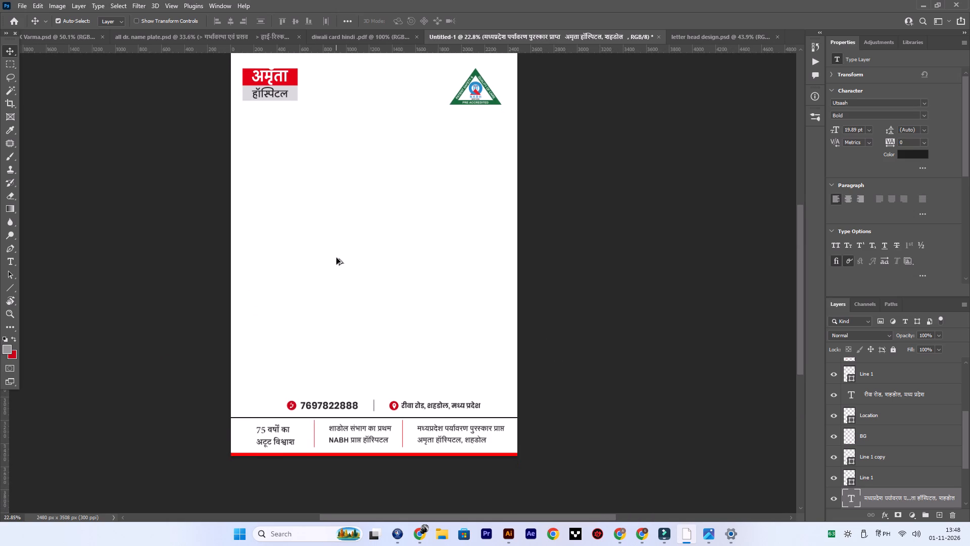
pyautogui.keyDown('alt'); pyautogui.scroll(-1, 336, 258); pyautogui.keyUp('alt')
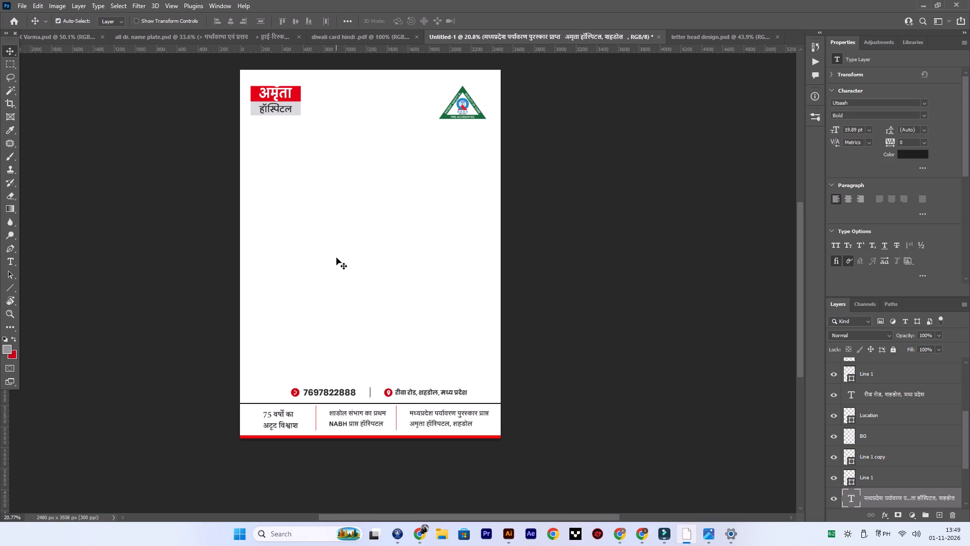
# Start saving the document on the computer in amrita hospital > print media > Letterhead, with Photoshop (PSD) as the format.
pyautogui.hotkey('ctrl', 's')
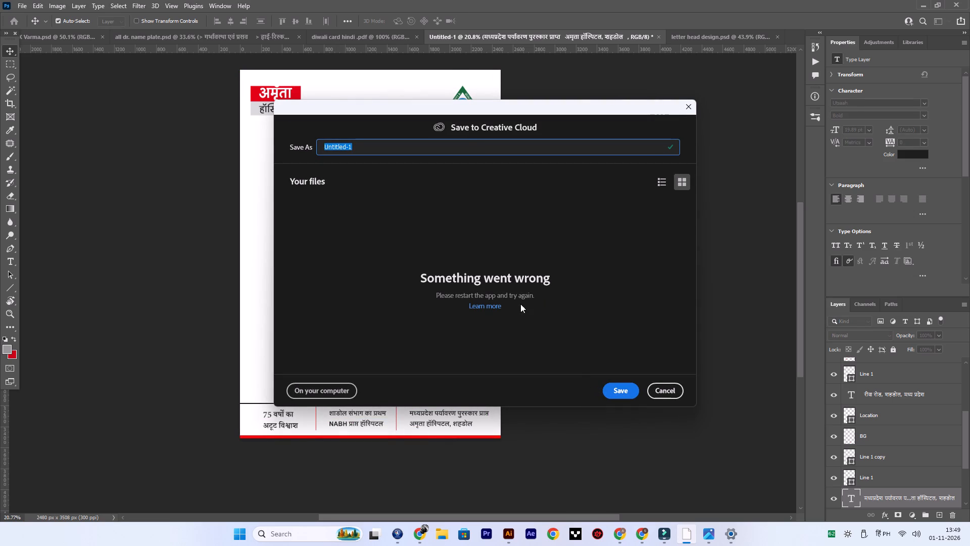
pyautogui.click(331, 384)
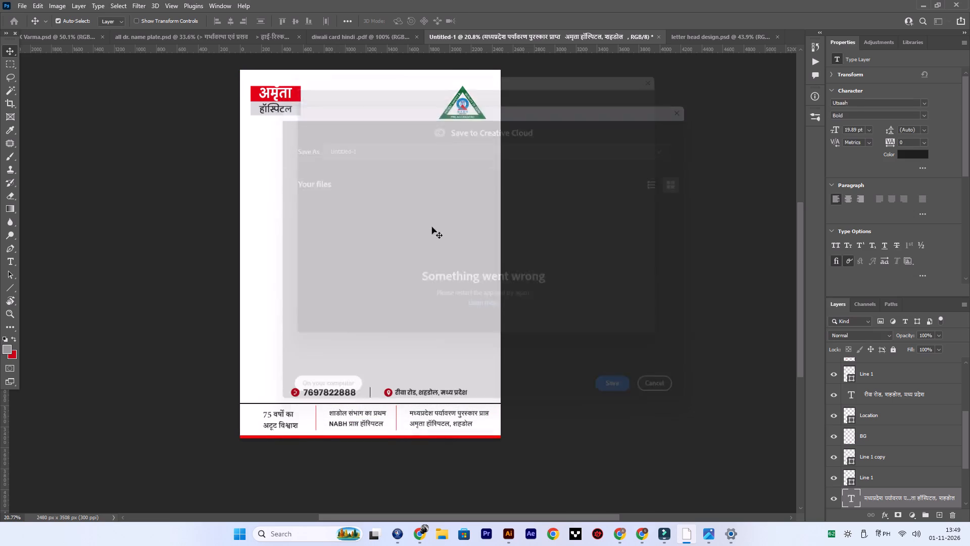
pyautogui.click(535, 322)
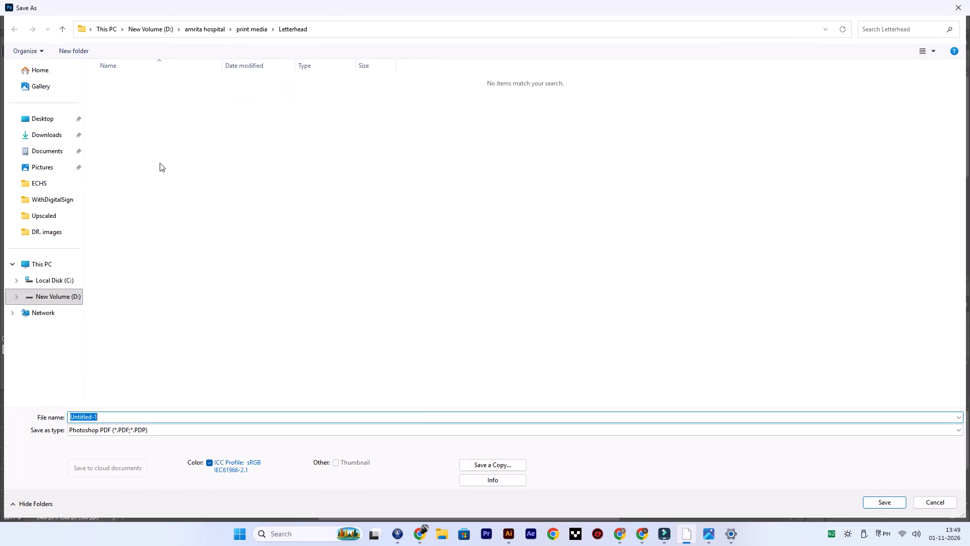
pyautogui.click(290, 29)
pyautogui.click(259, 25)
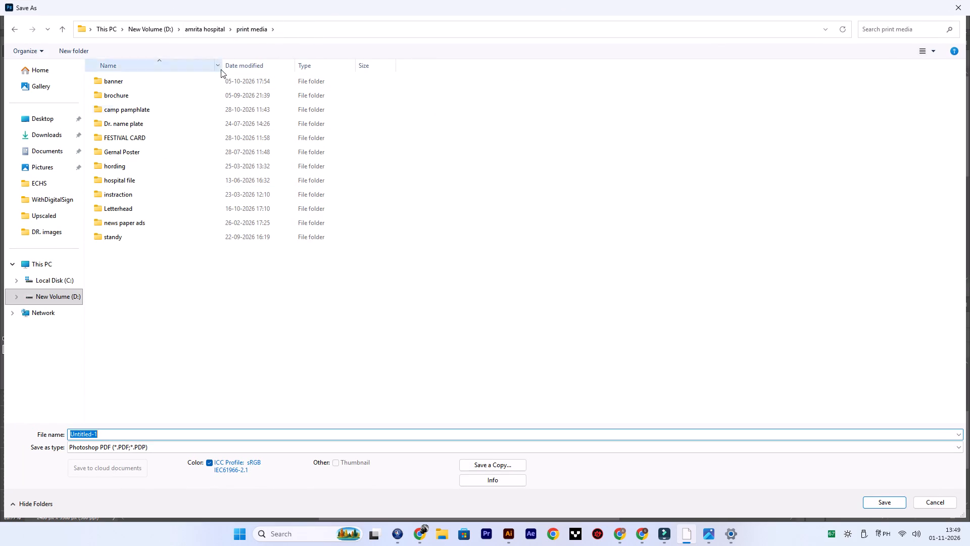
pyautogui.doubleClick(125, 211)
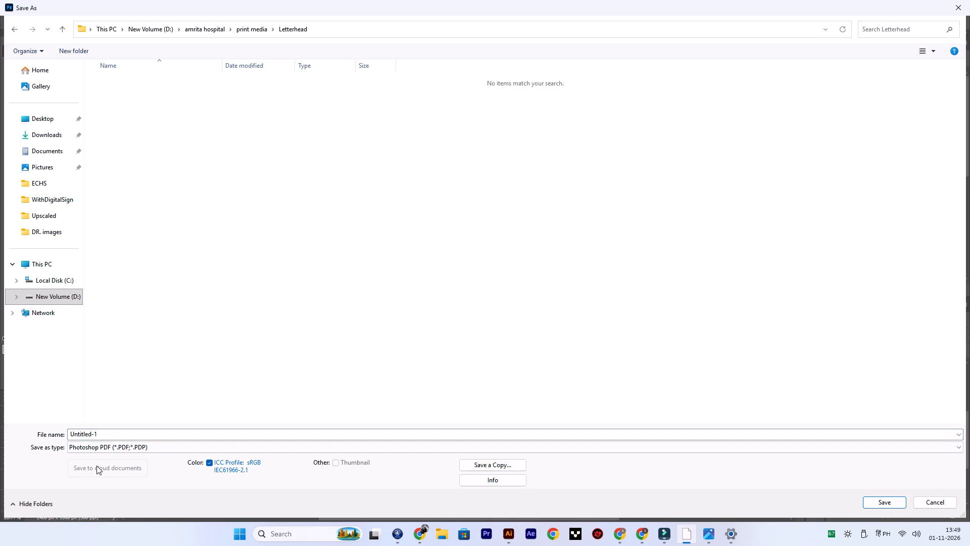
pyautogui.click(105, 445)
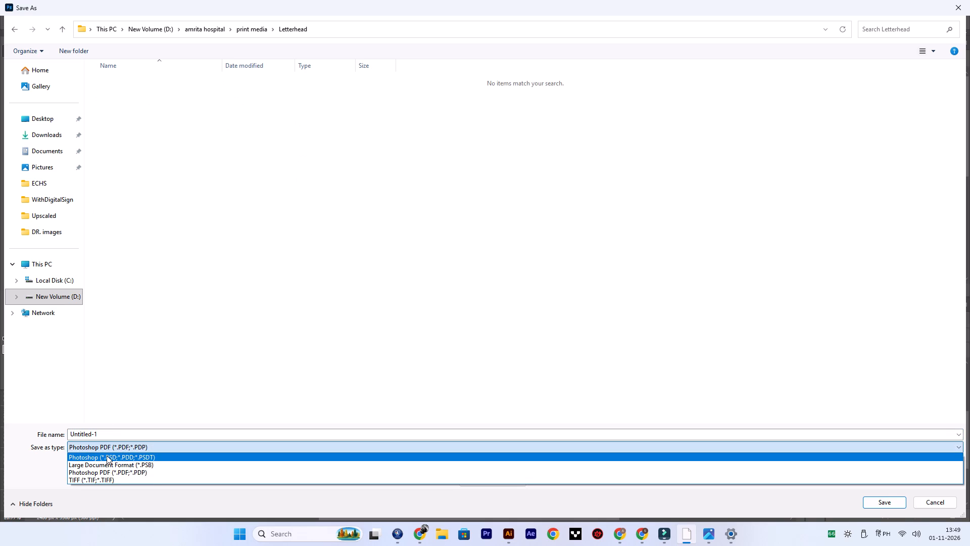
pyautogui.click(107, 456)
# Name the file "letter head 2 nd design", based on the existing letterhead's name, and save it with Maximize Compatibility.
pyautogui.click(136, 84)
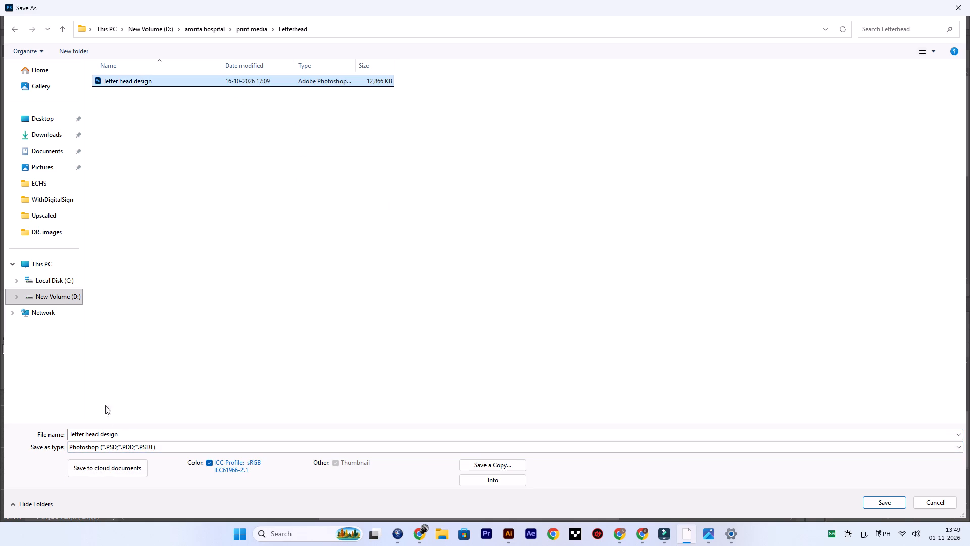
pyautogui.click(116, 434)
pyautogui.click(120, 434)
pyautogui.press('space')
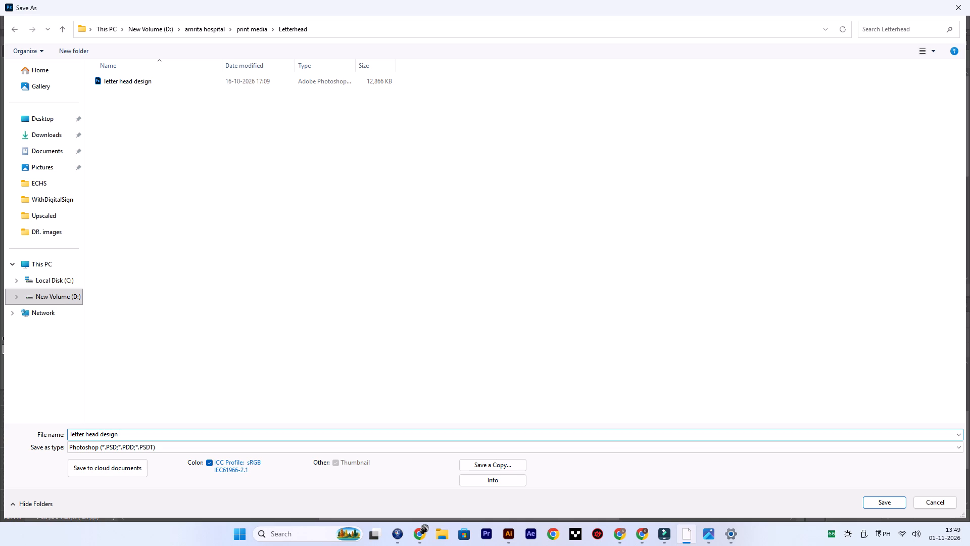
pyautogui.click(99, 438)
pyautogui.press('space')
pyautogui.write('2')
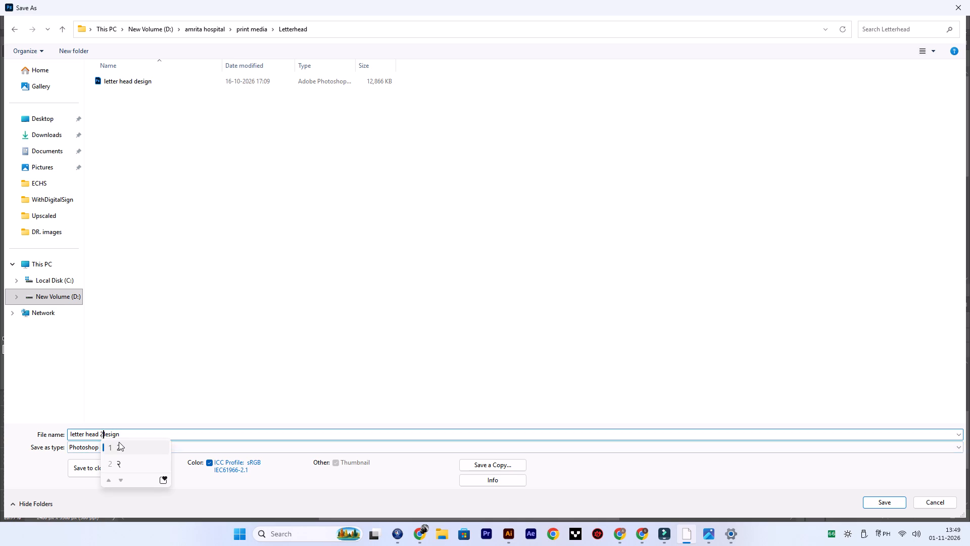
pyautogui.write('ND')
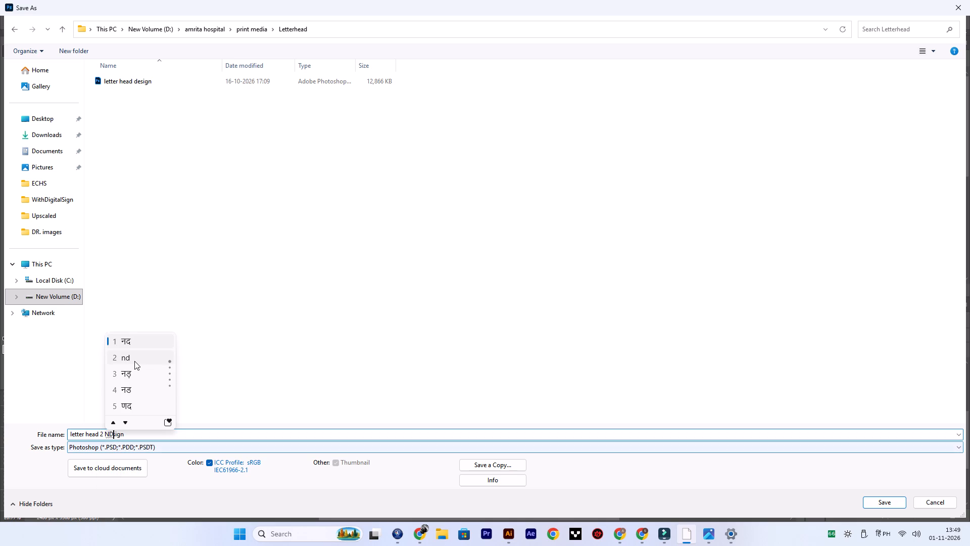
pyautogui.click(133, 361)
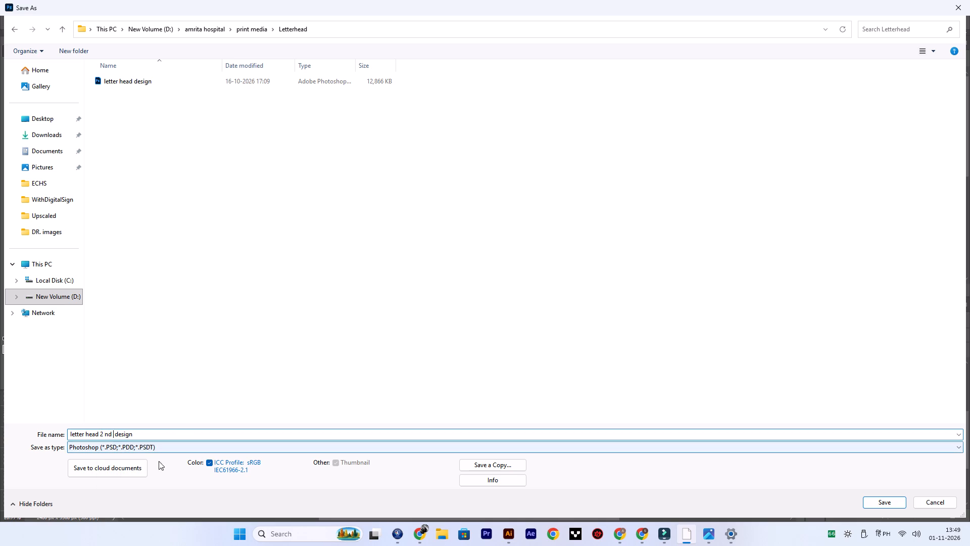
pyautogui.click(881, 497)
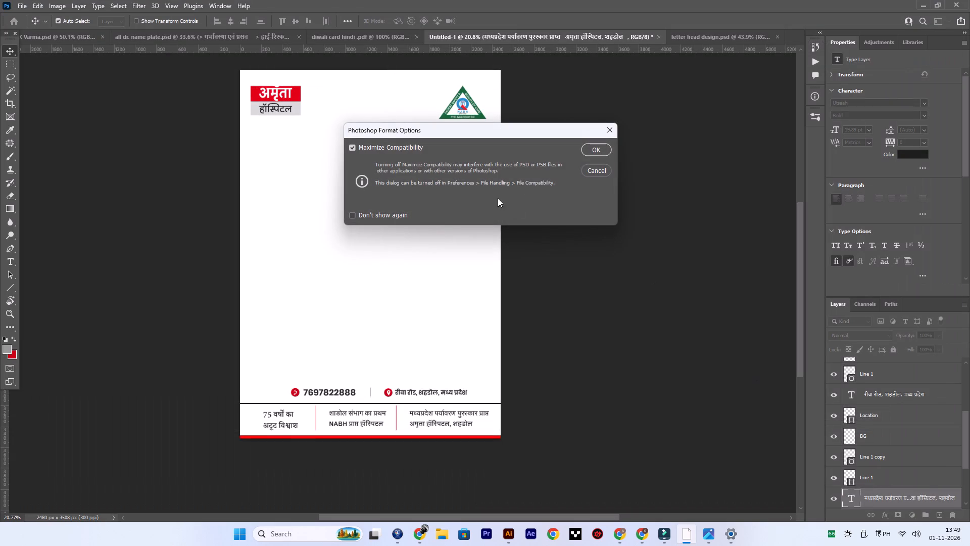
pyautogui.click(599, 151)
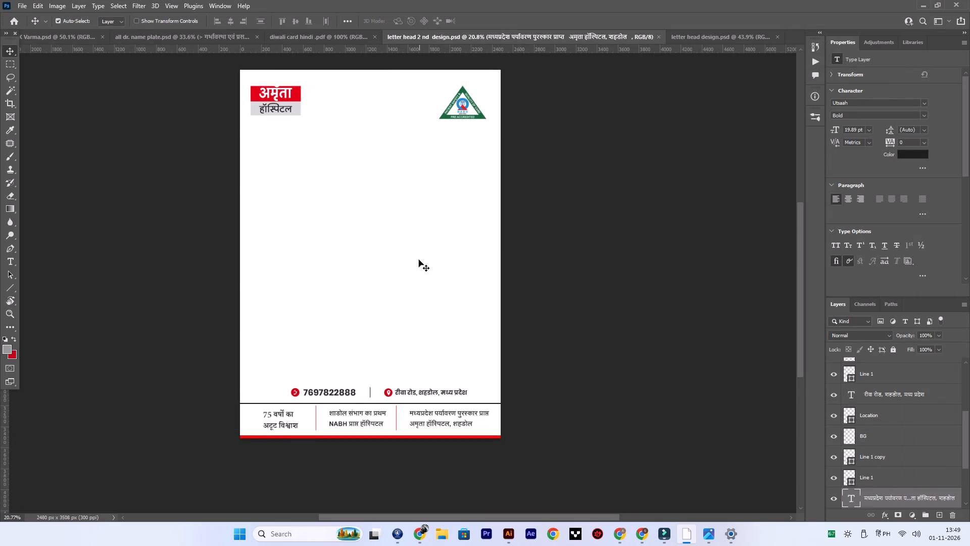
# Select the whole contact row with its icons and divider and shift it slightly left, centring it across the page width.
pyautogui.scroll(-4, 419, 260)
pyautogui.keyDown('alt'); pyautogui.scroll(-2, 350, 322); pyautogui.keyUp('alt')
pyautogui.keyDown('alt'); pyautogui.scroll(3, 350, 322); pyautogui.keyUp('alt')
pyautogui.moveTo(285, 345); pyautogui.dragTo(285, 348)
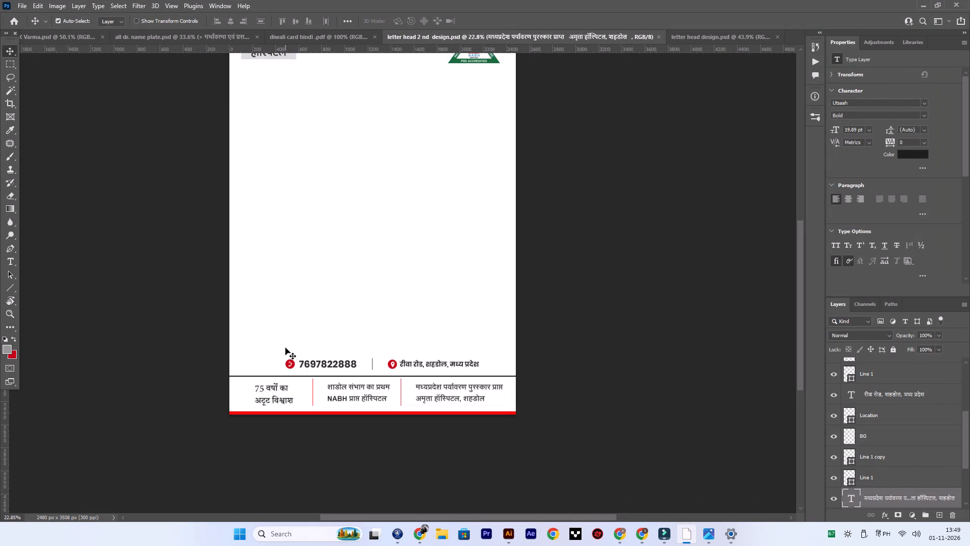
pyautogui.moveTo(285, 348); pyautogui.dragTo(433, 370)
pyautogui.moveTo(394, 367); pyautogui.dragTo(389, 367)
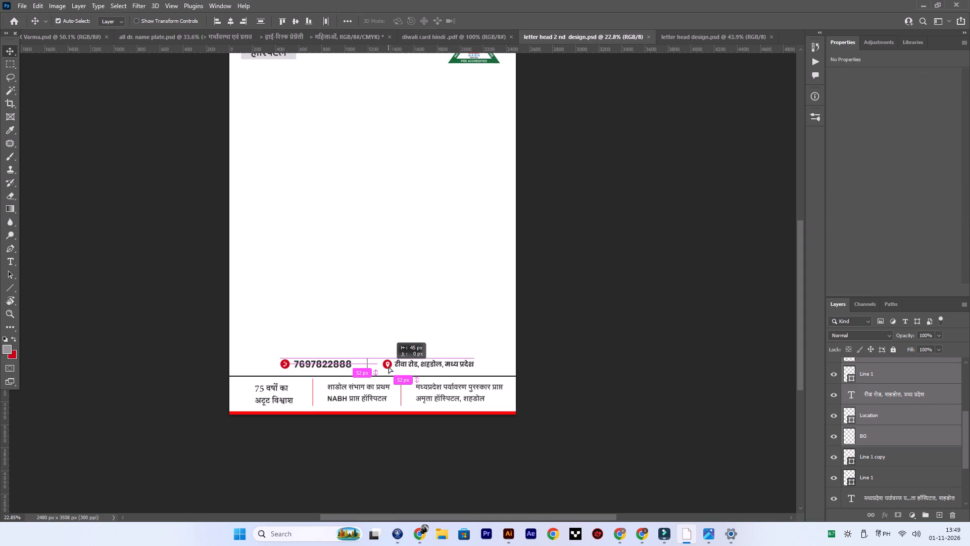
pyautogui.moveTo(389, 367); pyautogui.dragTo(384, 367)
pyautogui.click(568, 347)
# Save the letterhead document with the repositioned contact row.
pyautogui.scroll(2, 569, 347)
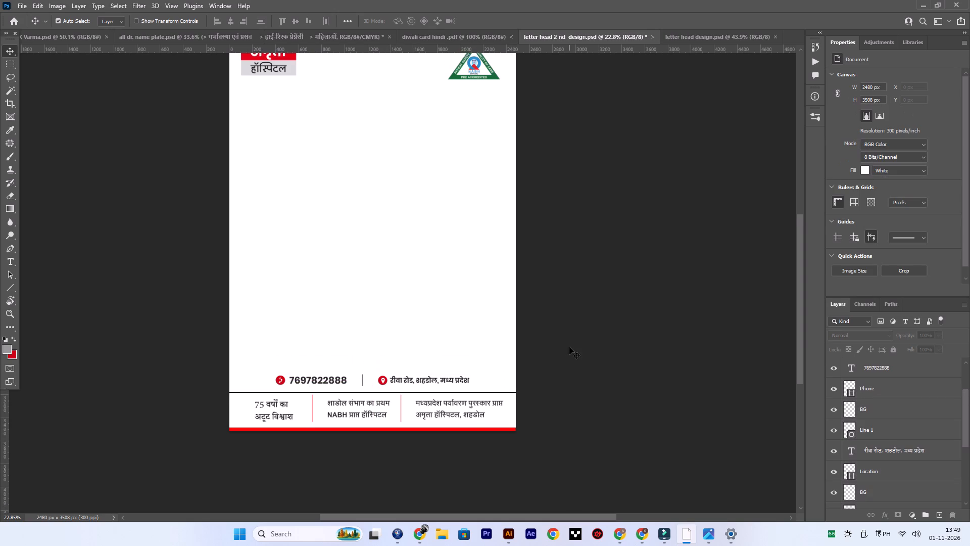
pyautogui.scroll(1, 569, 347)
pyautogui.hotkey('ctrl', 's')
pyautogui.scroll(3, 475, 339)
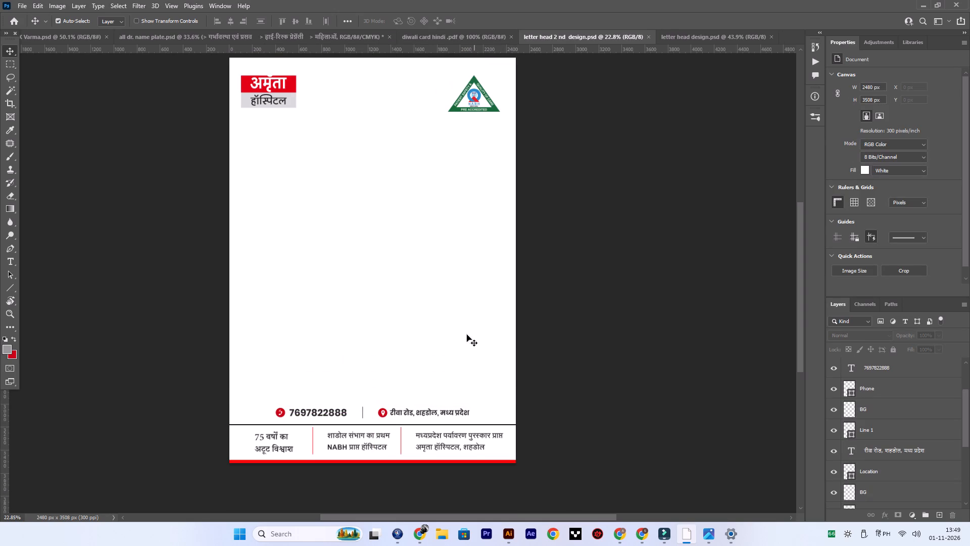
# Export the letterhead page as a JPG at Great quality and 100% scale, 2480 x 3508 px.
pyautogui.keyDown('alt'); pyautogui.scroll(-1, 424, 317); pyautogui.keyUp('alt')
pyautogui.hotkey('ctrl', 'alt', 'shift', 'w')
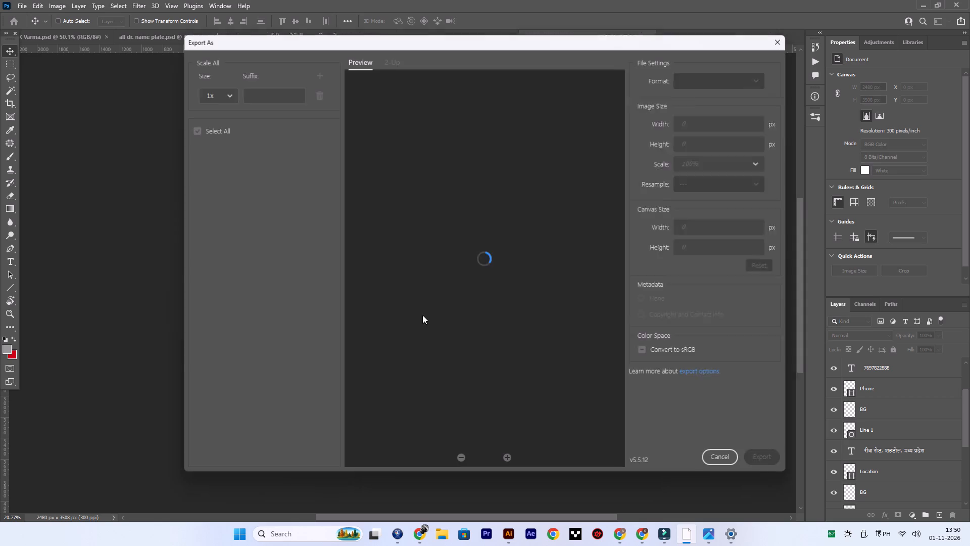
pyautogui.click(702, 106)
pyautogui.click(692, 223)
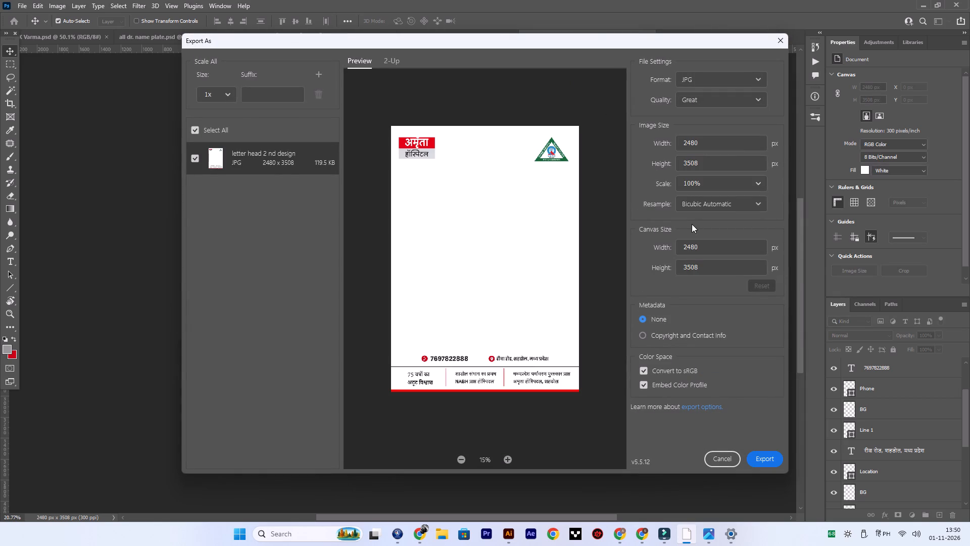
pyautogui.click(763, 461)
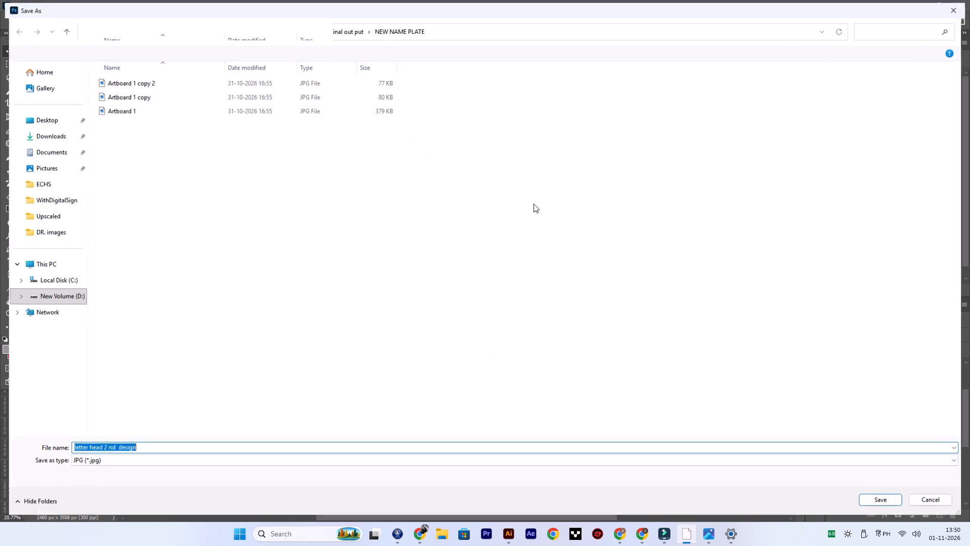
# Set the JPG's destination to the amrita hospital > print media > Letterhead folder on New Volume (D:).
pyautogui.click(61, 297)
pyautogui.doubleClick(174, 90)
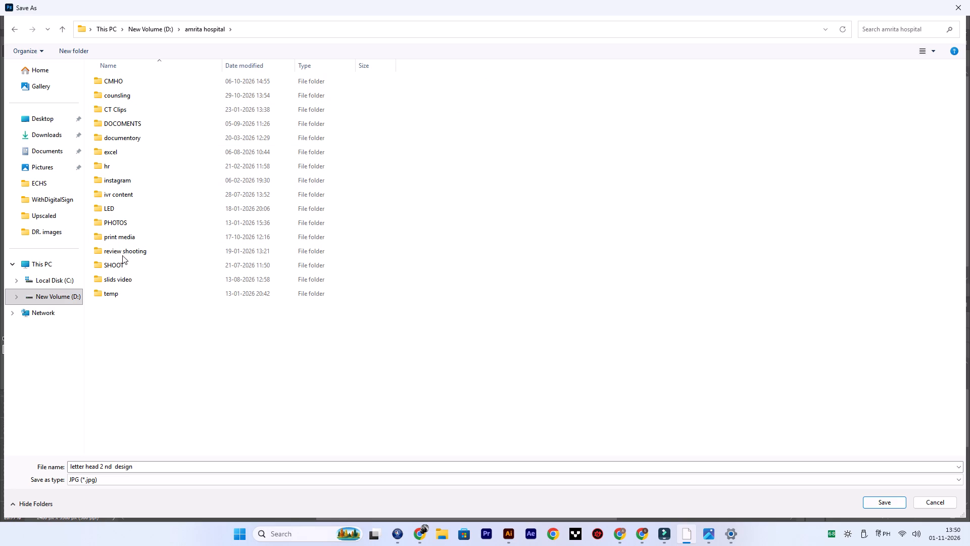
pyautogui.doubleClick(124, 240)
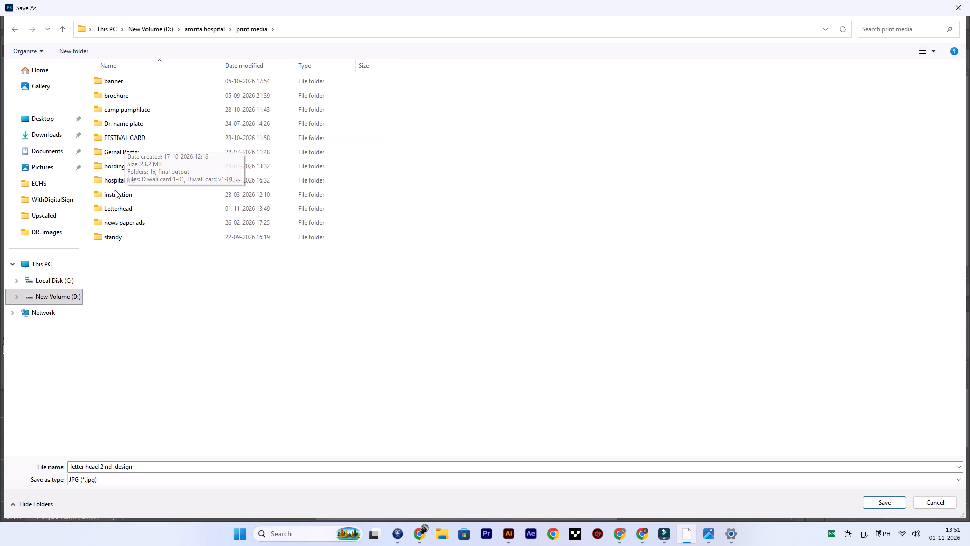
pyautogui.doubleClick(130, 210)
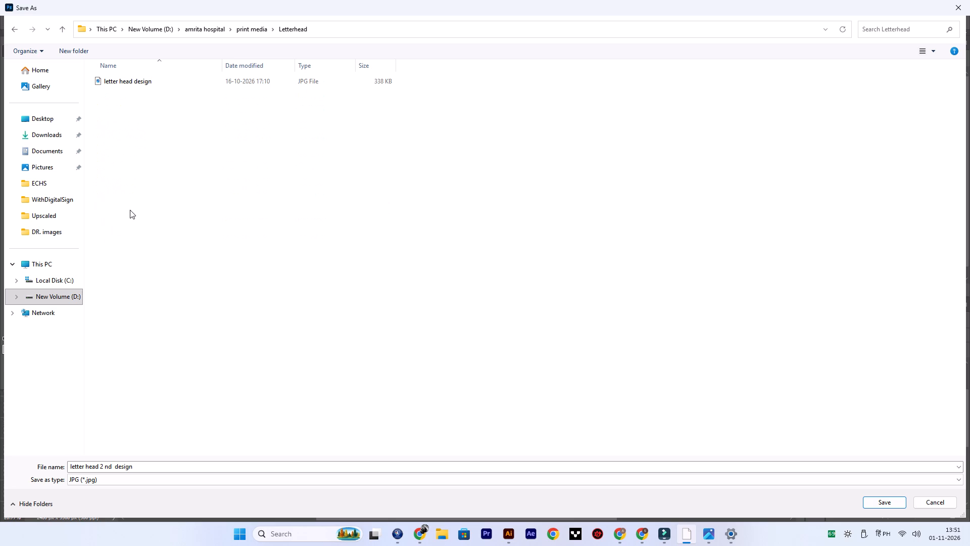
# Rename the JPG export as "2nd design" and save it in the Letterhead folder.
pyautogui.click(105, 466)
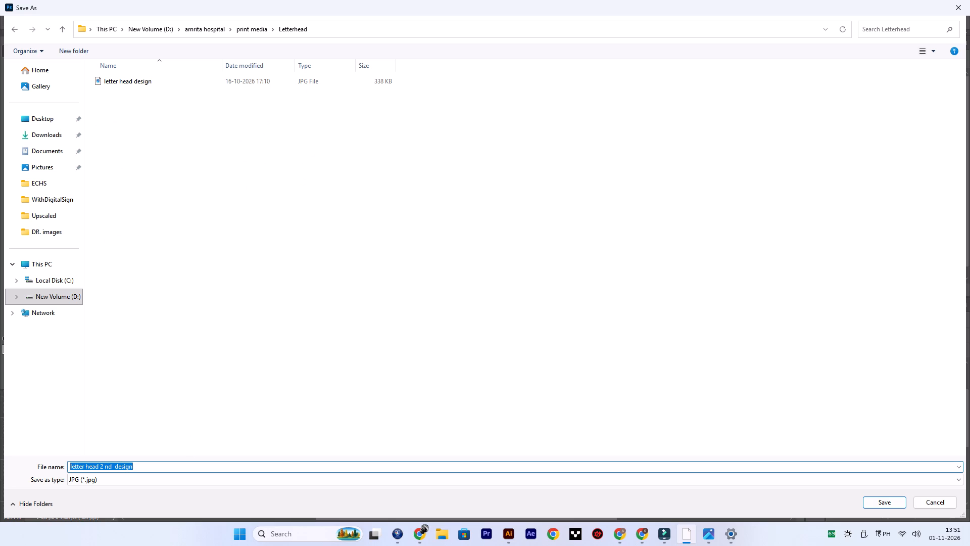
pyautogui.click(106, 465)
pyautogui.press('BackSpace')
pyautogui.moveTo(97, 467); pyautogui.dragTo(65, 465)
pyautogui.press('BackSpace')
pyautogui.press('Right')
pyautogui.press('BackSpace')
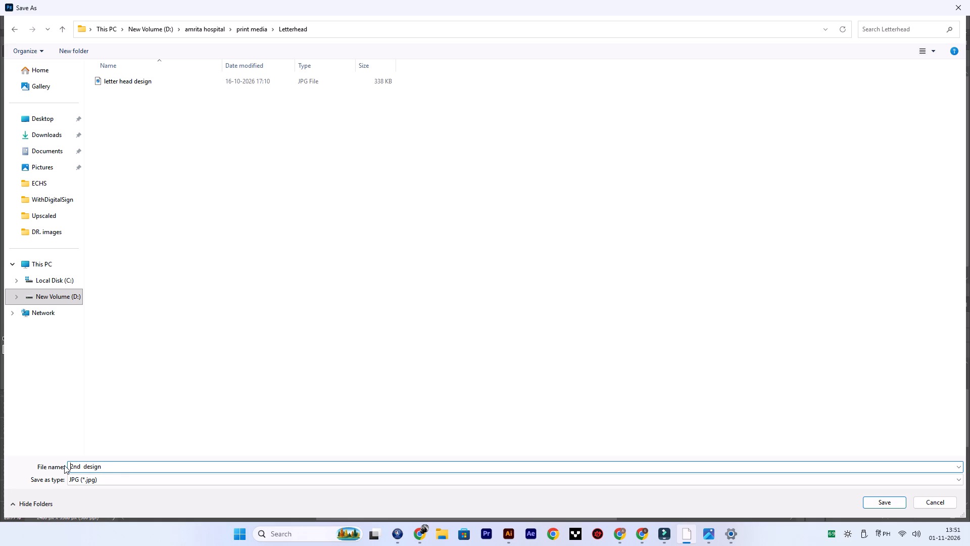
pyautogui.click(245, 400)
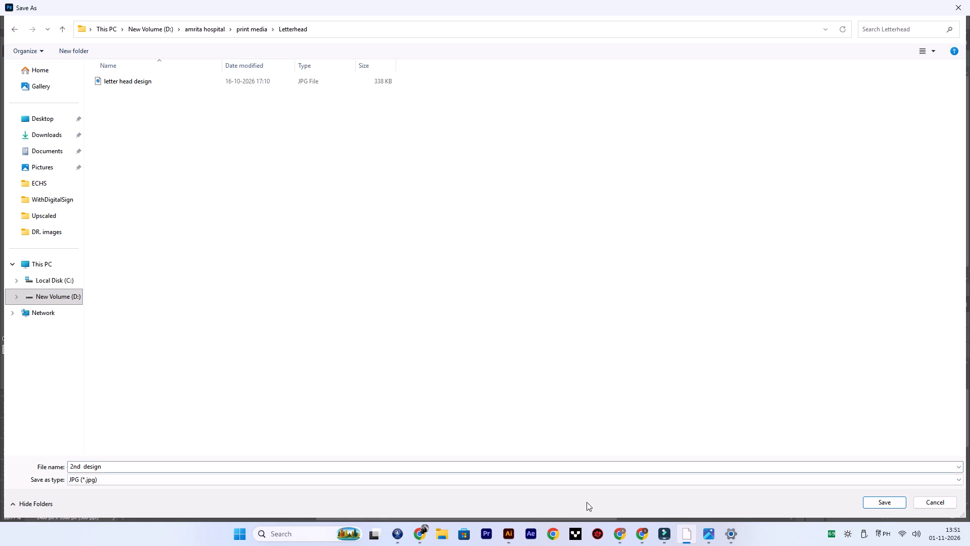
pyautogui.click(885, 500)
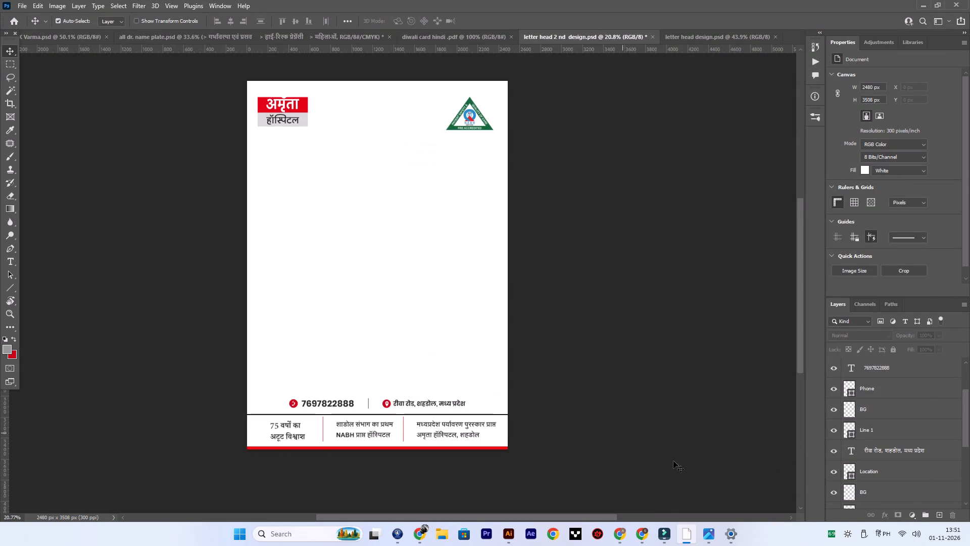
# Switch to the Chrome window and close the Google search tab for पूरस्कार.
pyautogui.click(642, 537)
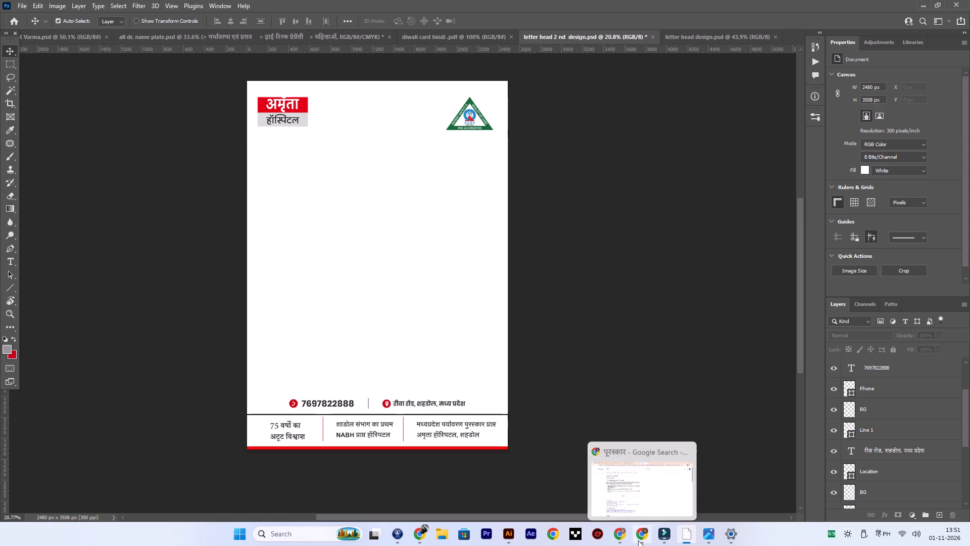
pyautogui.click(640, 538)
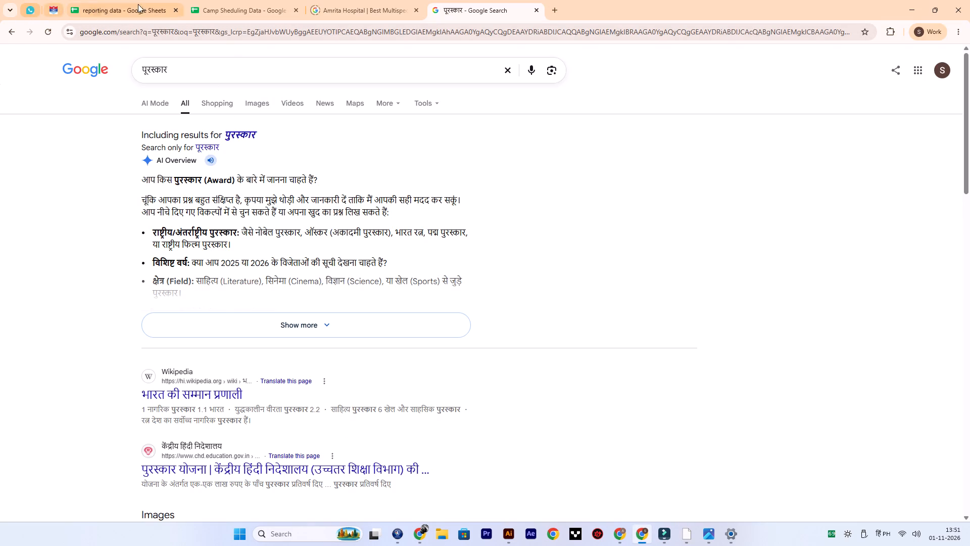
pyautogui.click(539, 12)
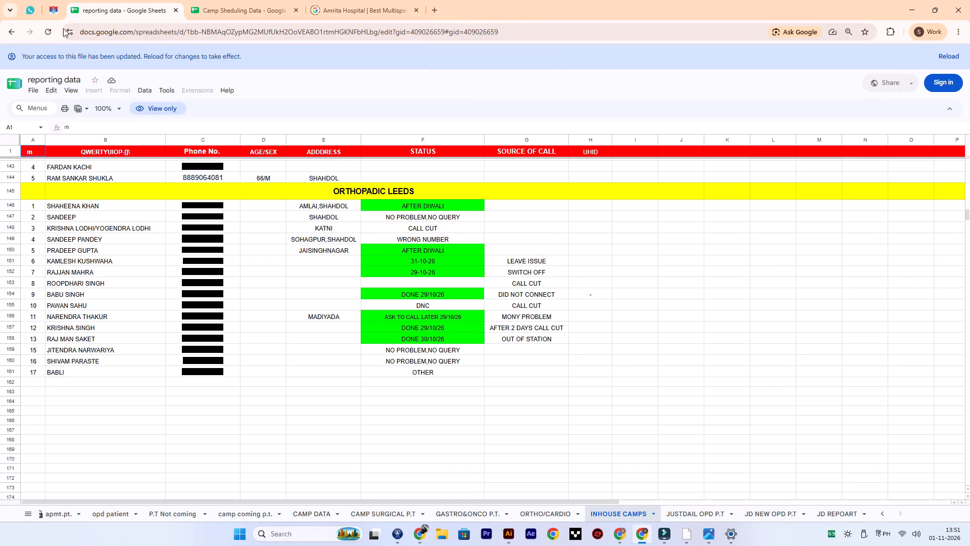
# Reload the reporting data spreadsheet and look through the INHOUSE CAMPS sheet down to the ORTHOPADIC LEEDS section.
pyautogui.click(45, 34)
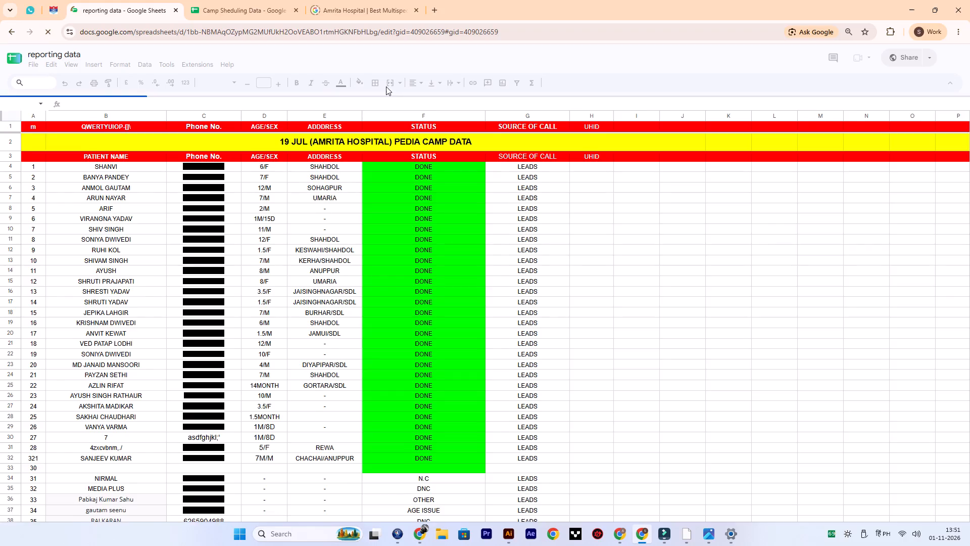
pyautogui.scroll(-4, 284, 251)
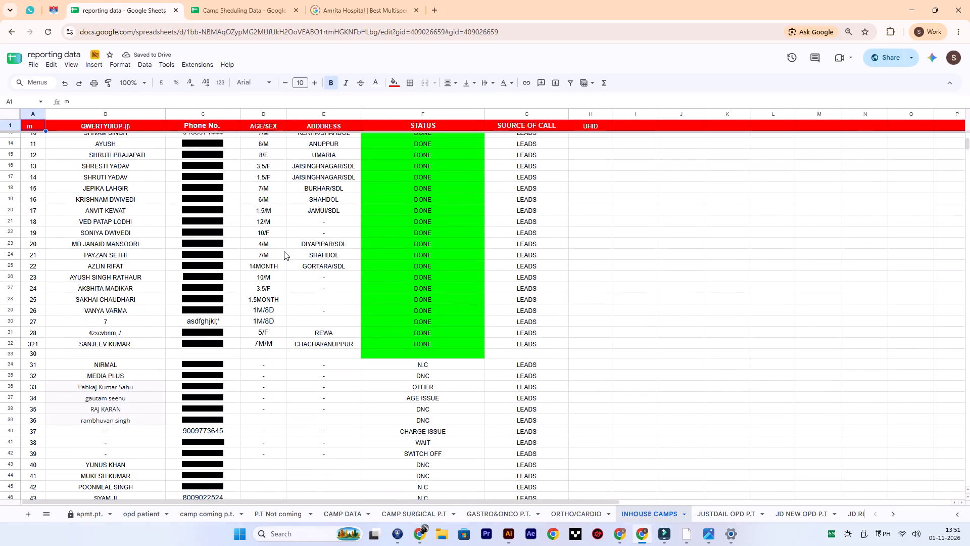
pyautogui.scroll(-16, 284, 251)
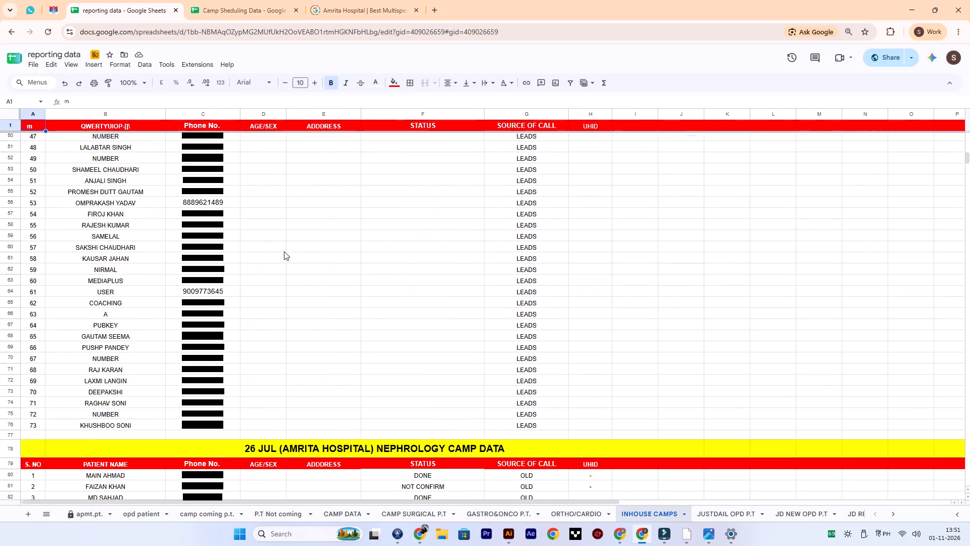
pyautogui.scroll(-19, 284, 251)
pyautogui.scroll(-5, 284, 251)
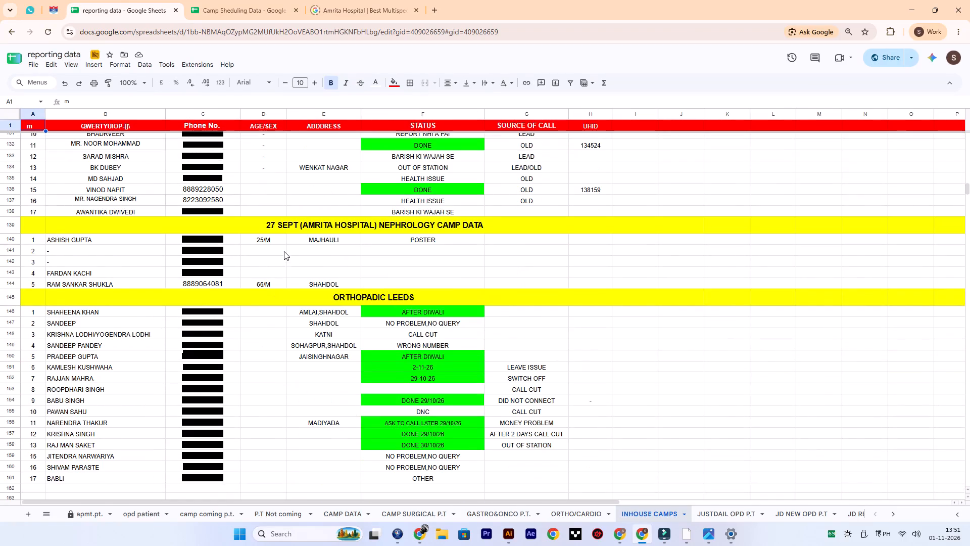